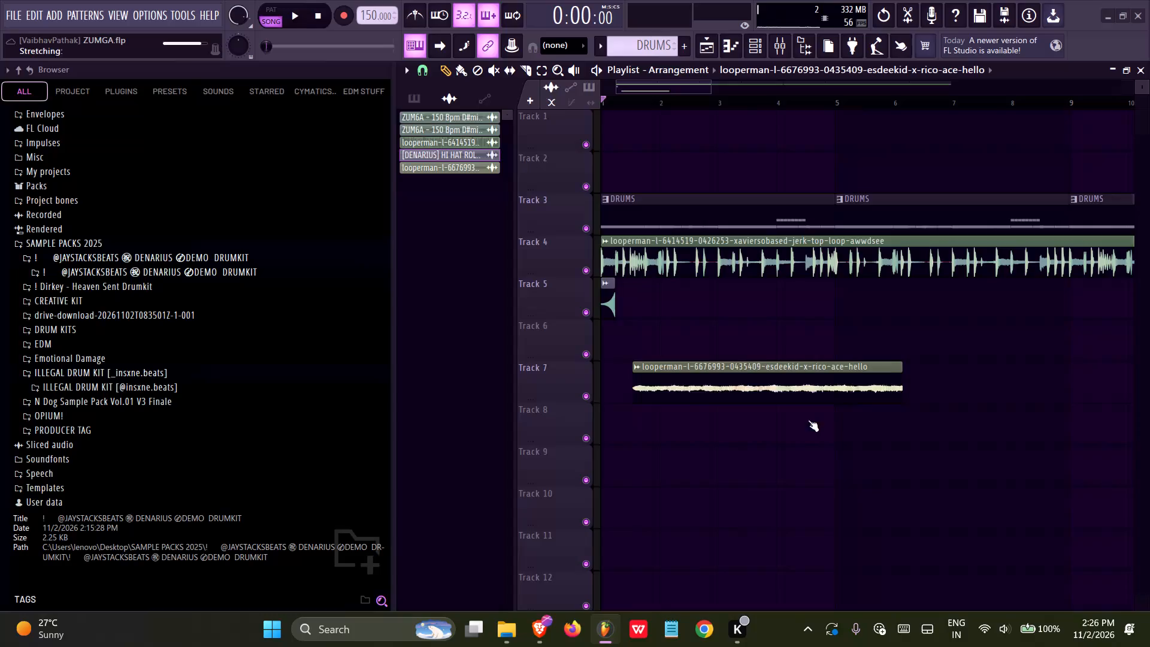
Move the esdeekid-x-rico-ace-hello loop on Track 7 back to start at bar 1.
drag(765, 390, 522, 388)
Check the scale set in the DRUMS pattern's 808 piano roll, adjust the Track 7 loop's channel settings, and play the song.
double_click(709, 225)
middle_drag(607, 222, 1002, 210)
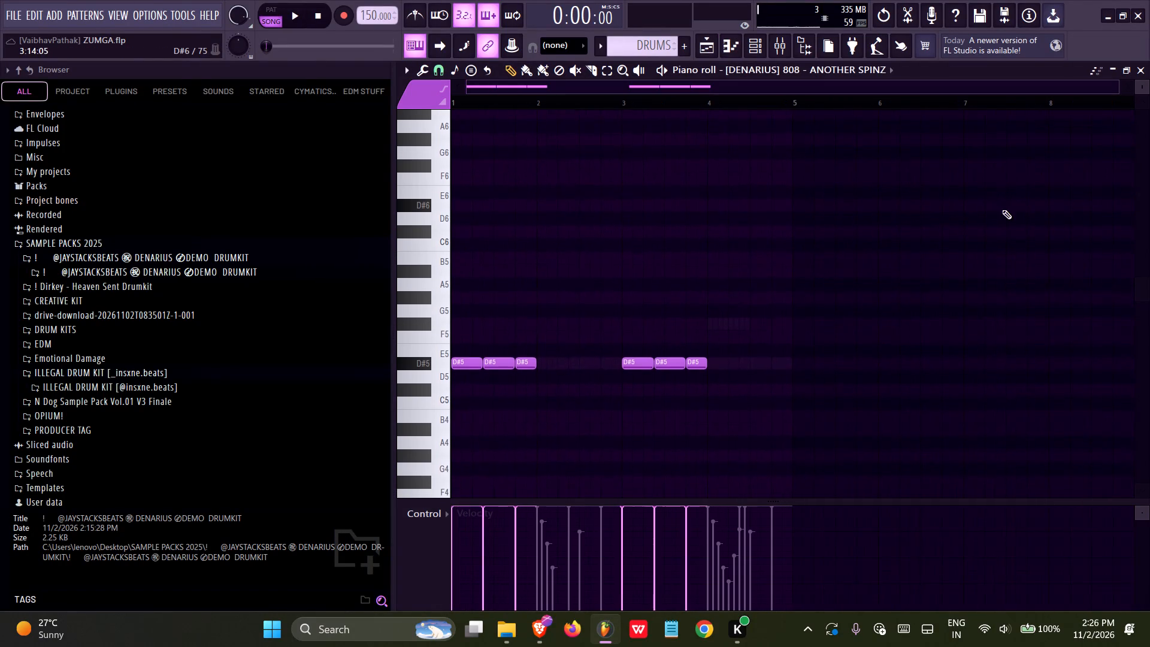
right_click(458, 65)
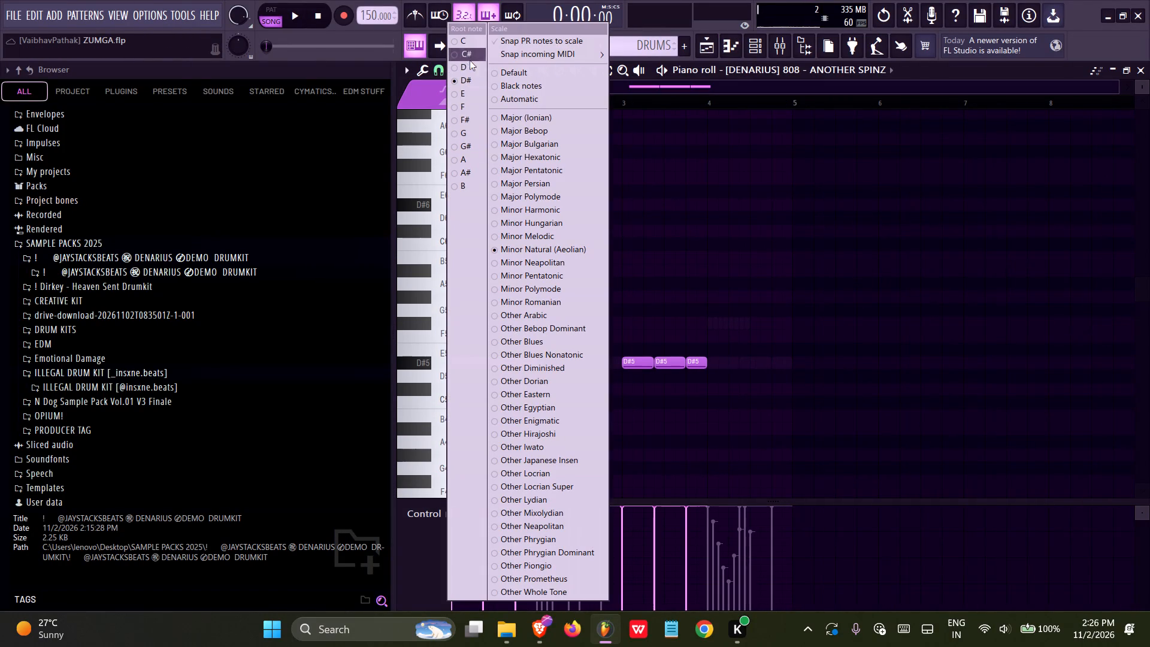
click(710, 41)
double_click(672, 368)
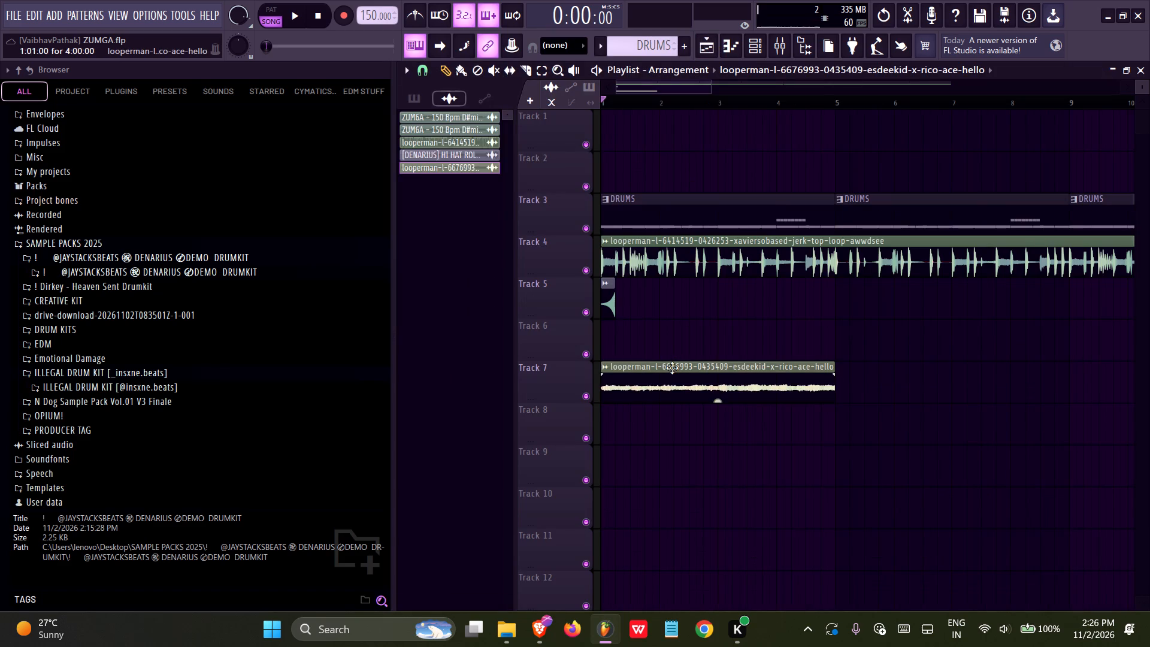
drag(649, 223, 659, 128)
right_click(947, 407)
key(space)
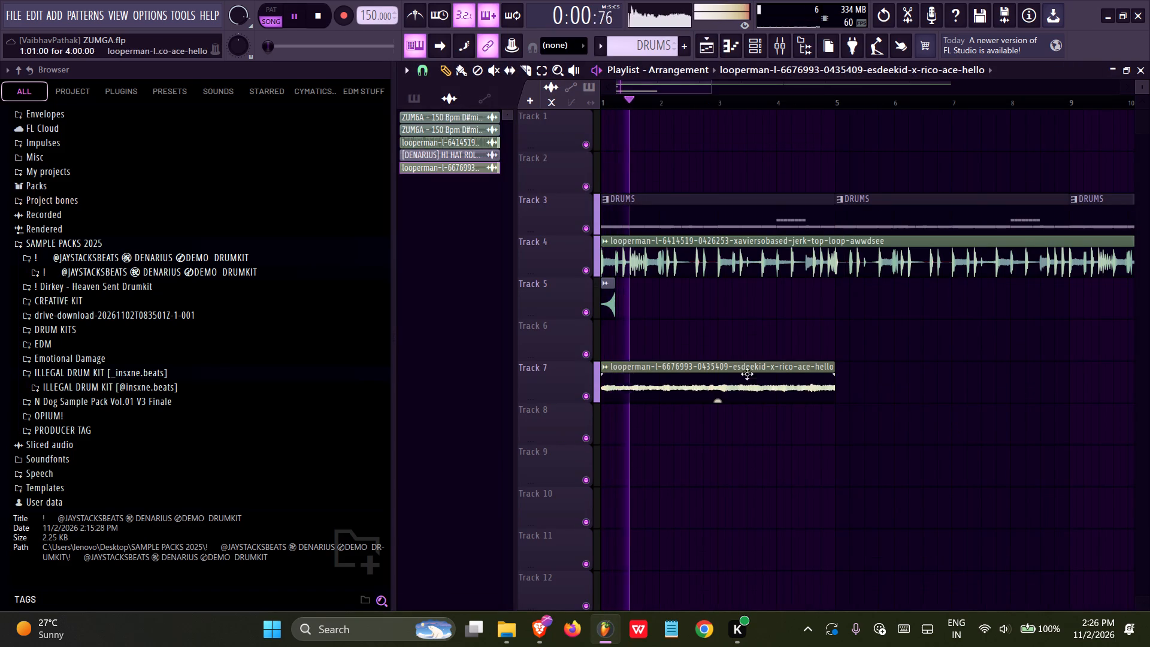
Duplicate the Track 7 loop three times so it runs from bar 1 to bar 17, and save the project.
ctrl+scroll(642, 346, down, 5)
ctrl+drag(651, 345, 647, 389)
key(ctrl+b)
ctrl+scroll(647, 389, down, 6)
key(ctrl+b)
key(ctrl+b)
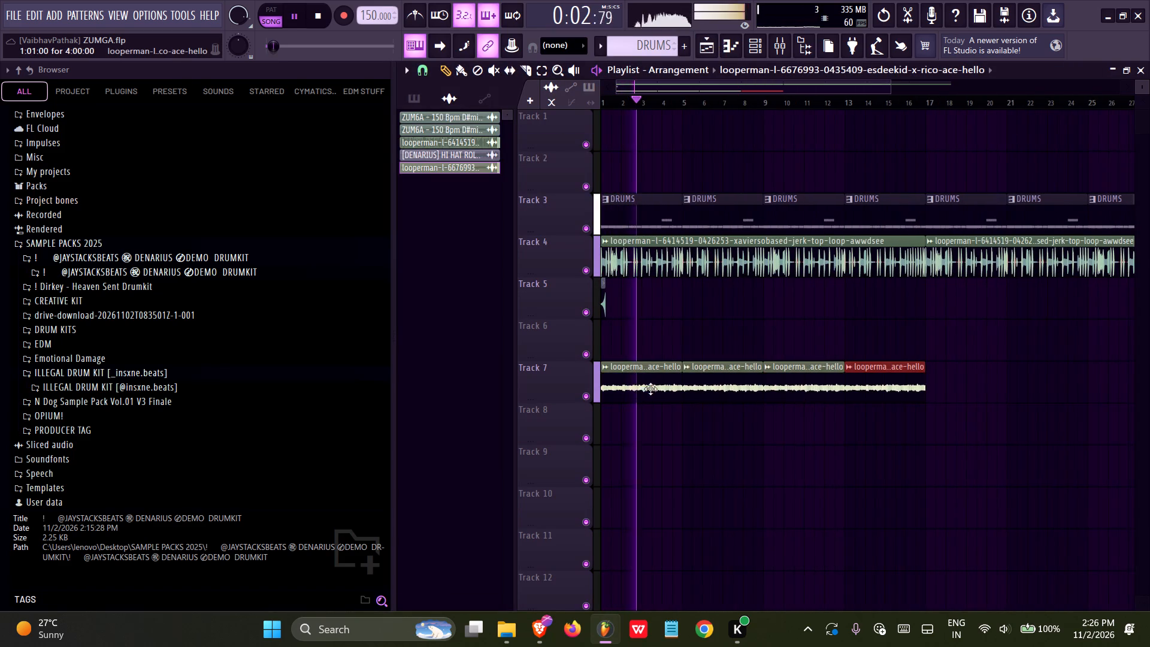
key(ctrl+s)
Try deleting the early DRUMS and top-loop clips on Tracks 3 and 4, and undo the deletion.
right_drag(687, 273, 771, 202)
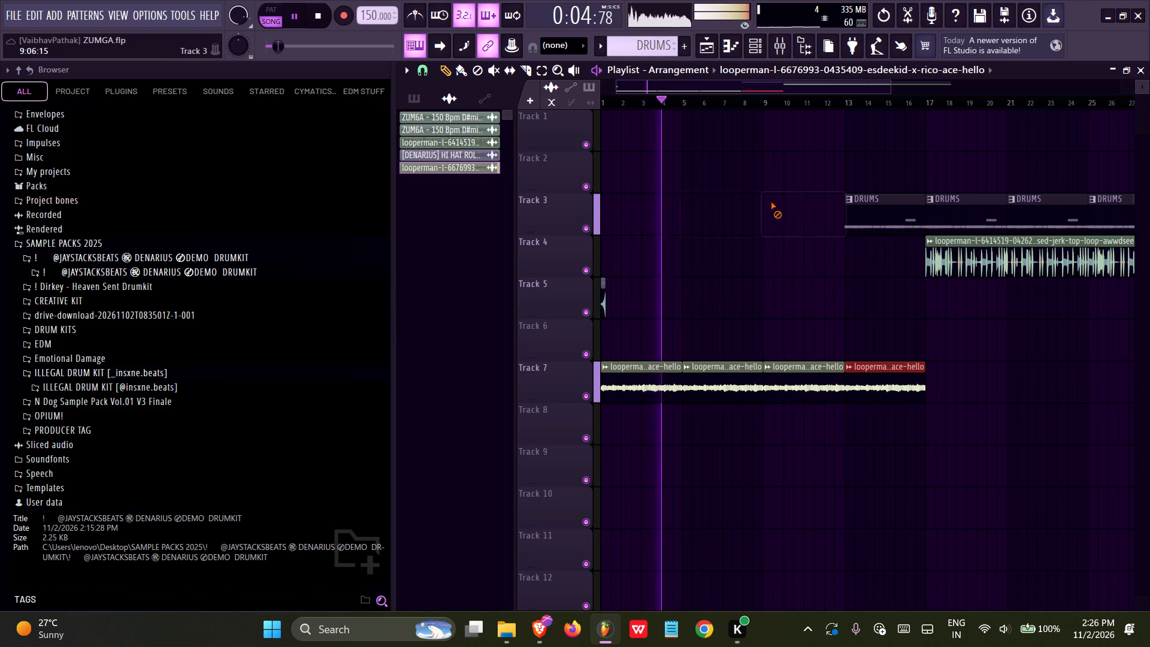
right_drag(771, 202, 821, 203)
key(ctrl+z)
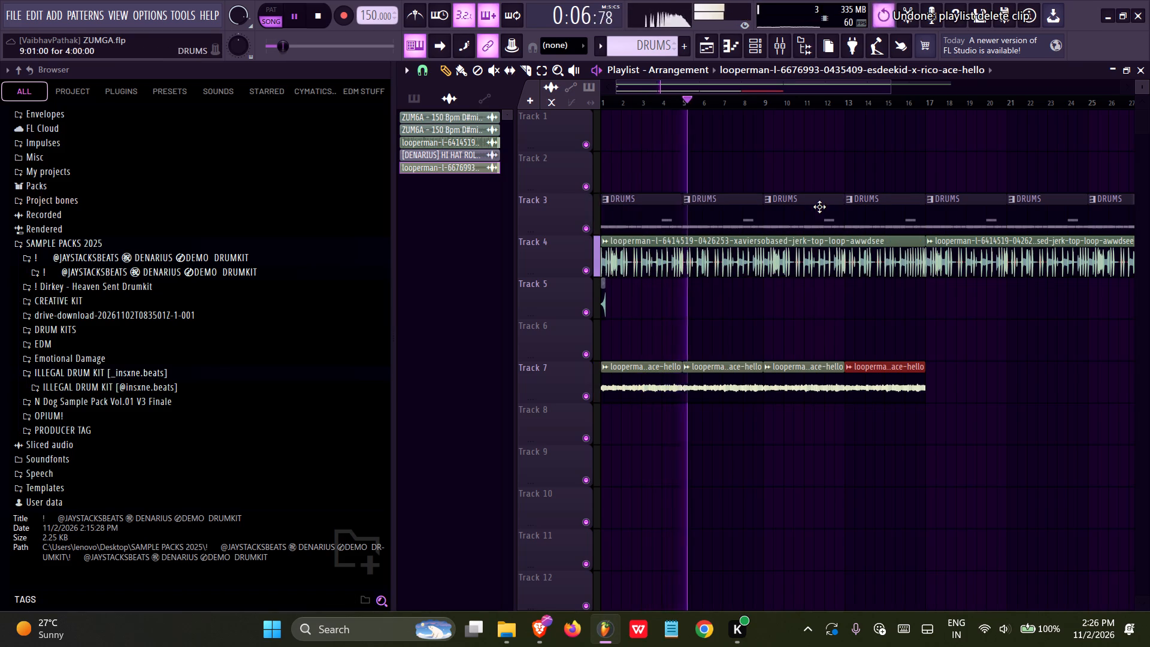
Delete the DRUMS clips on Track 3 and the top-loop clip on Track 4 that lie before bar 17.
right_drag(694, 164, 695, 237)
right_click(646, 217)
right_drag(832, 179, 821, 208)
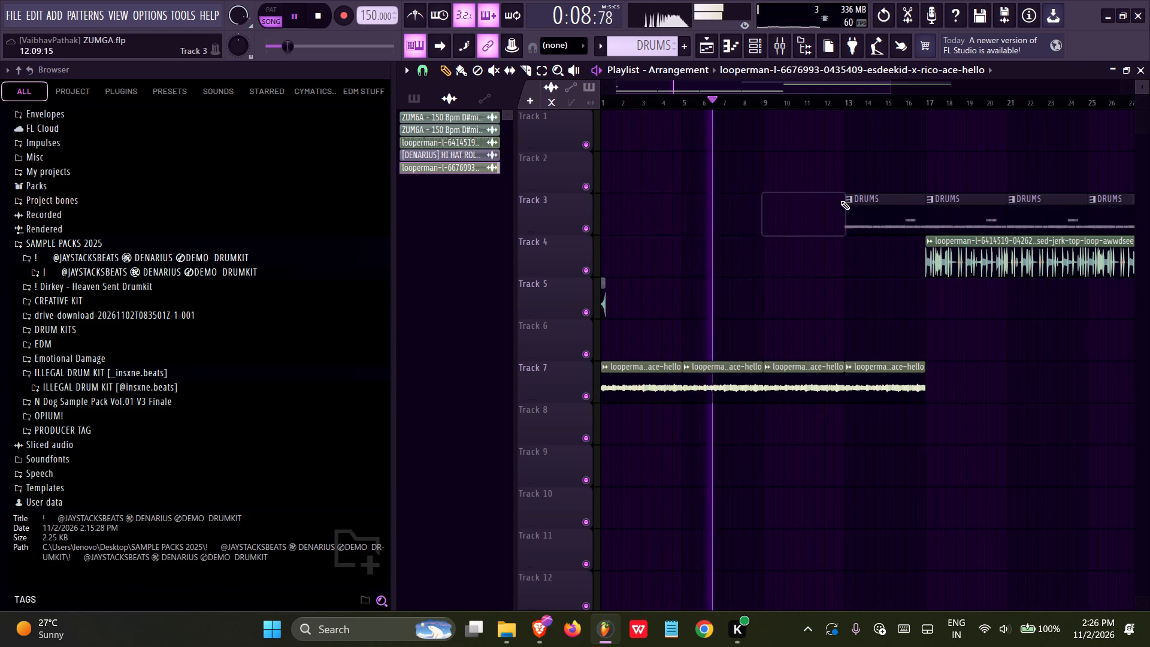
right_drag(886, 189, 871, 218)
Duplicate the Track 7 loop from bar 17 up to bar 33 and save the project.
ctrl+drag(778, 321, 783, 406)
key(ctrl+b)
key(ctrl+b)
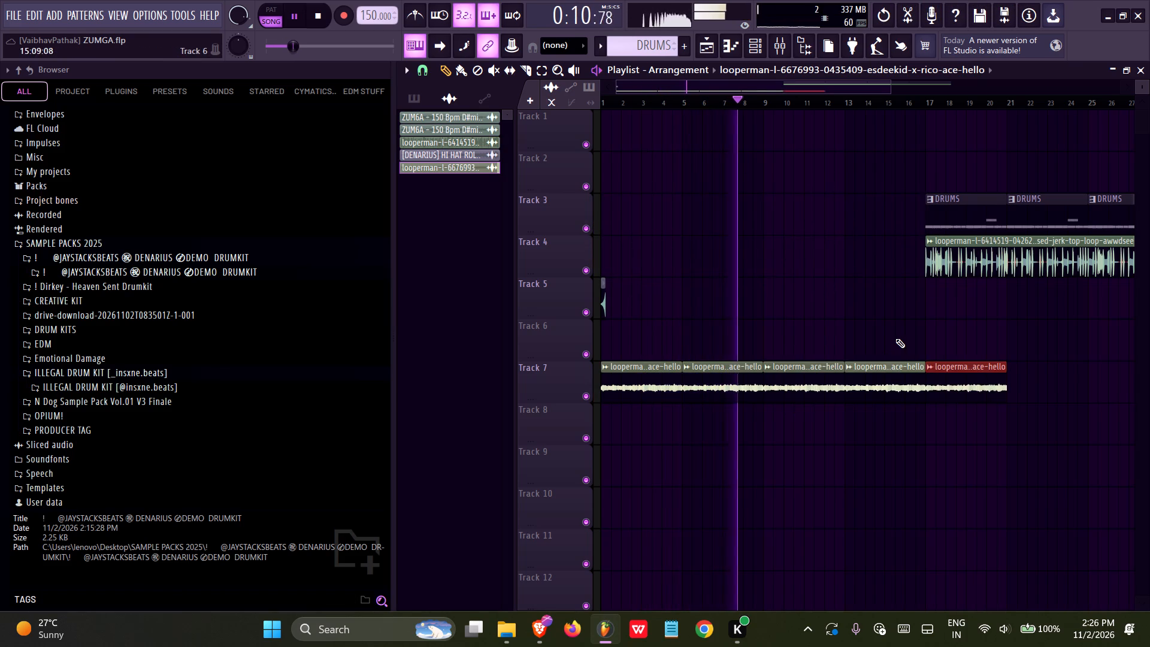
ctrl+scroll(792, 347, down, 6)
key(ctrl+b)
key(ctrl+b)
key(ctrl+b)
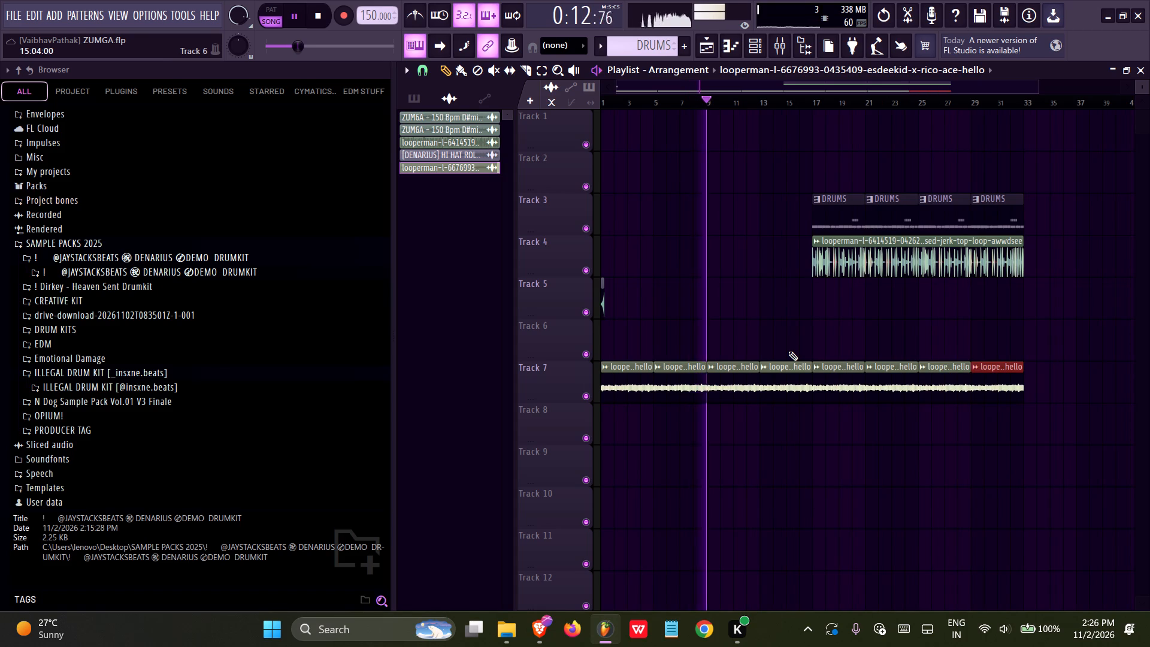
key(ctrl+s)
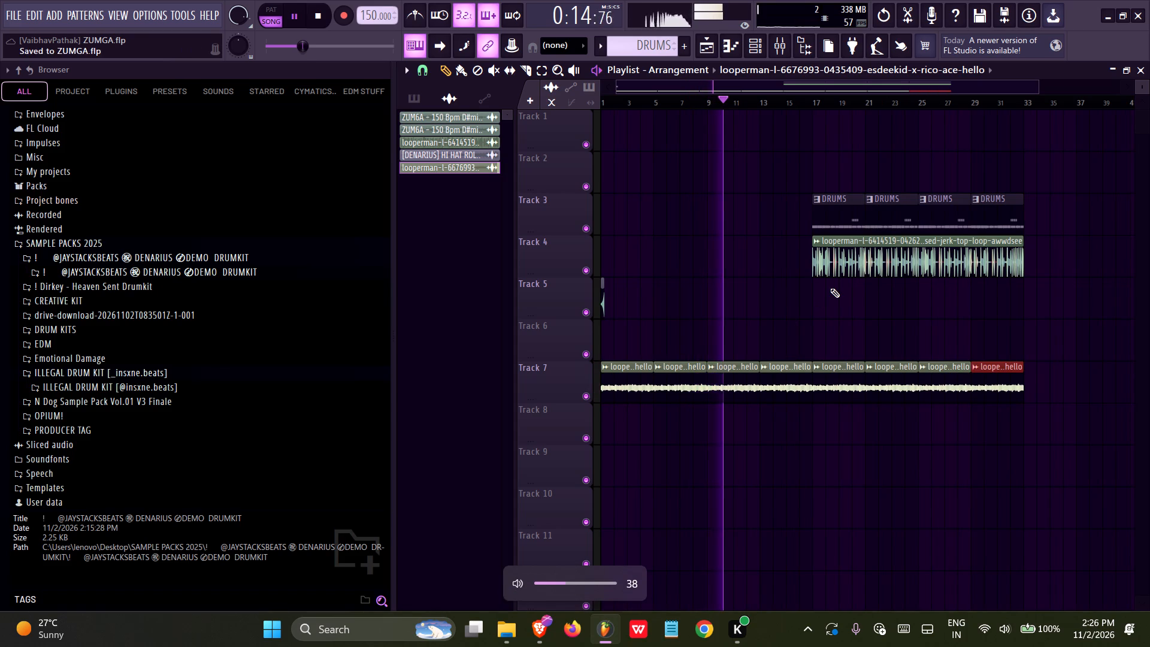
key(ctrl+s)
Delete the Track 7 loop clips from bar 9 onward, refill the track to bar 33 with duplicates, and save the project.
right_drag(713, 307, 713, 311)
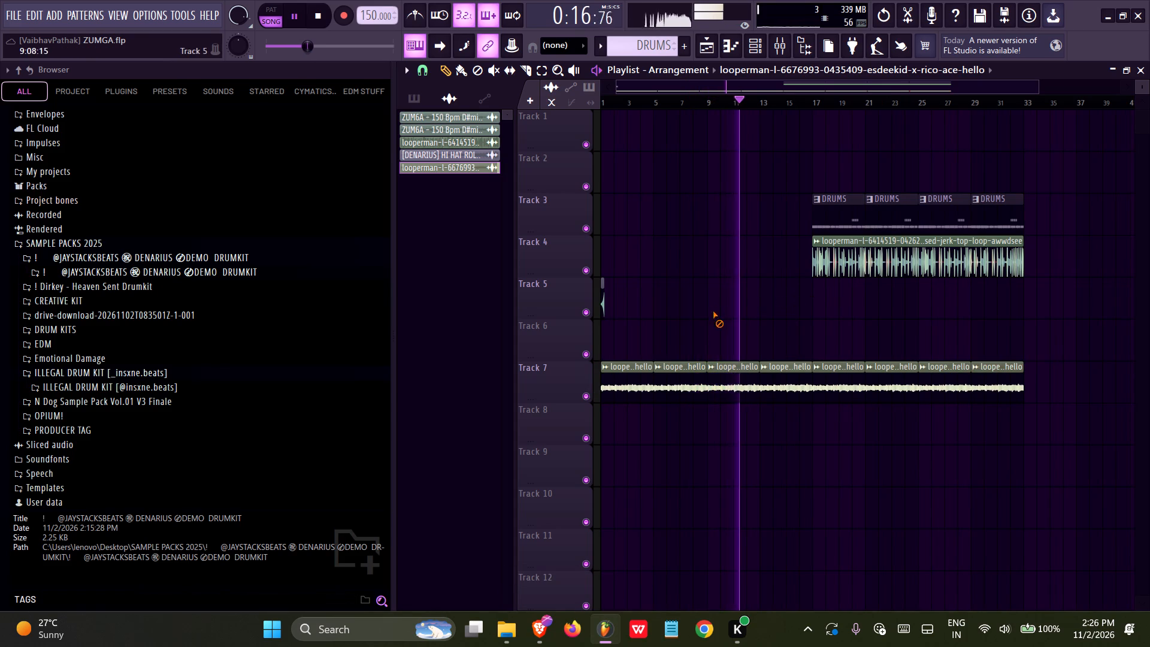
right_drag(713, 311, 1025, 376)
ctrl+drag(743, 379, 654, 376)
key(ctrl+b)
key(ctrl+b)
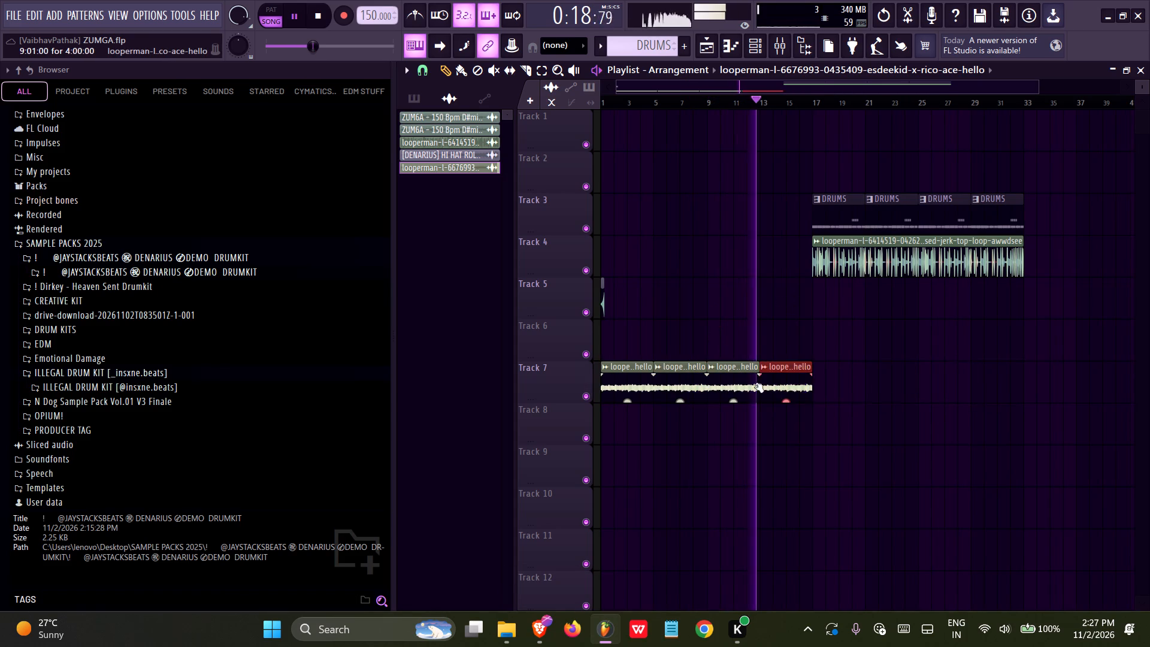
key(ctrl+b)
key(ctrl+b)
key(ctrl+b)
key(ctrl+b)
key(ctrl+s)
Duplicate the DRUMS, top-loop and Track 7 clips of bars 17 to 33 so they continue to bar 49, and save the project.
ctrl+scroll(843, 318, up, 12)
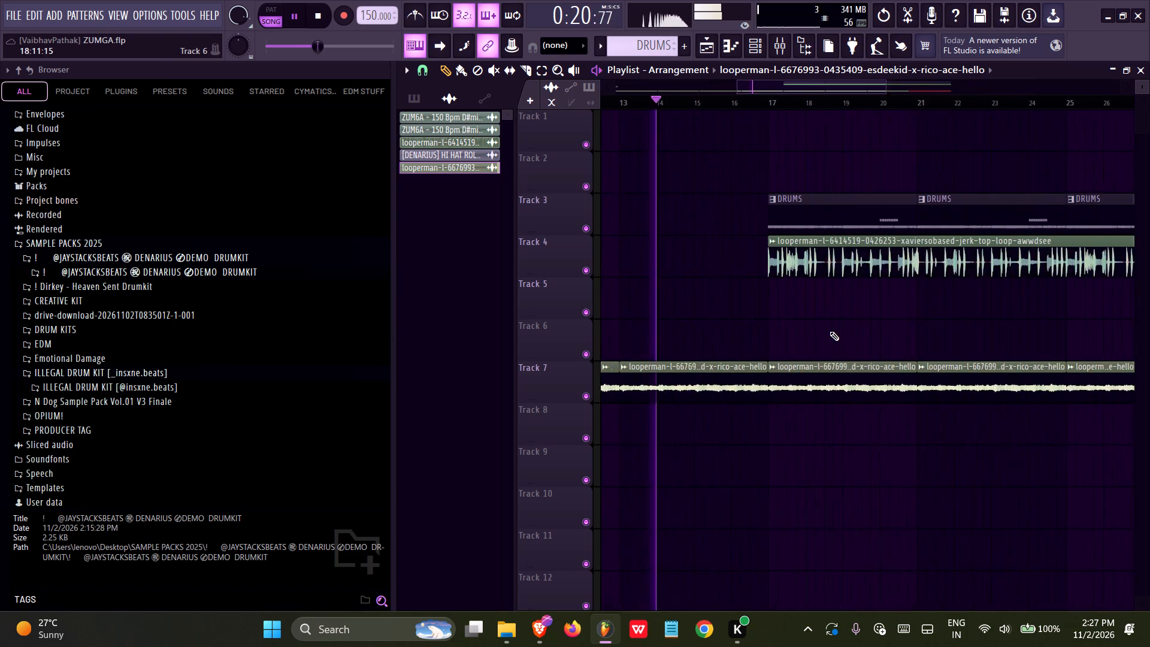
ctrl+scroll(830, 331, up, 3)
key(ctrl+s)
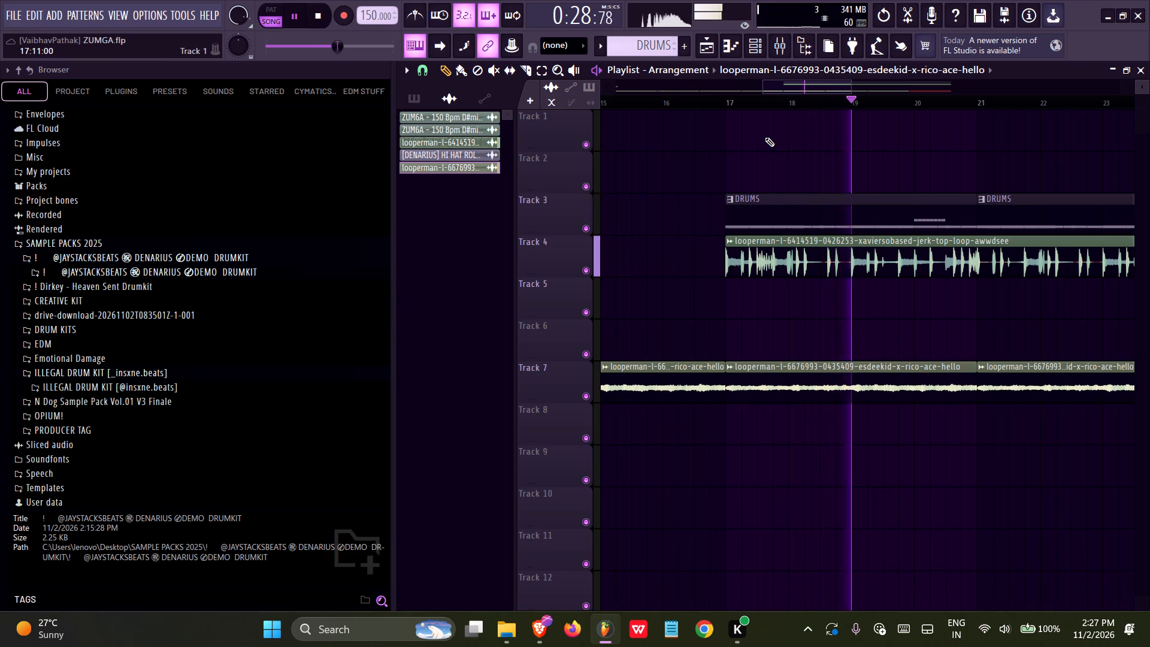
ctrl+scroll(660, 167, down, 9)
key(ctrl+s)
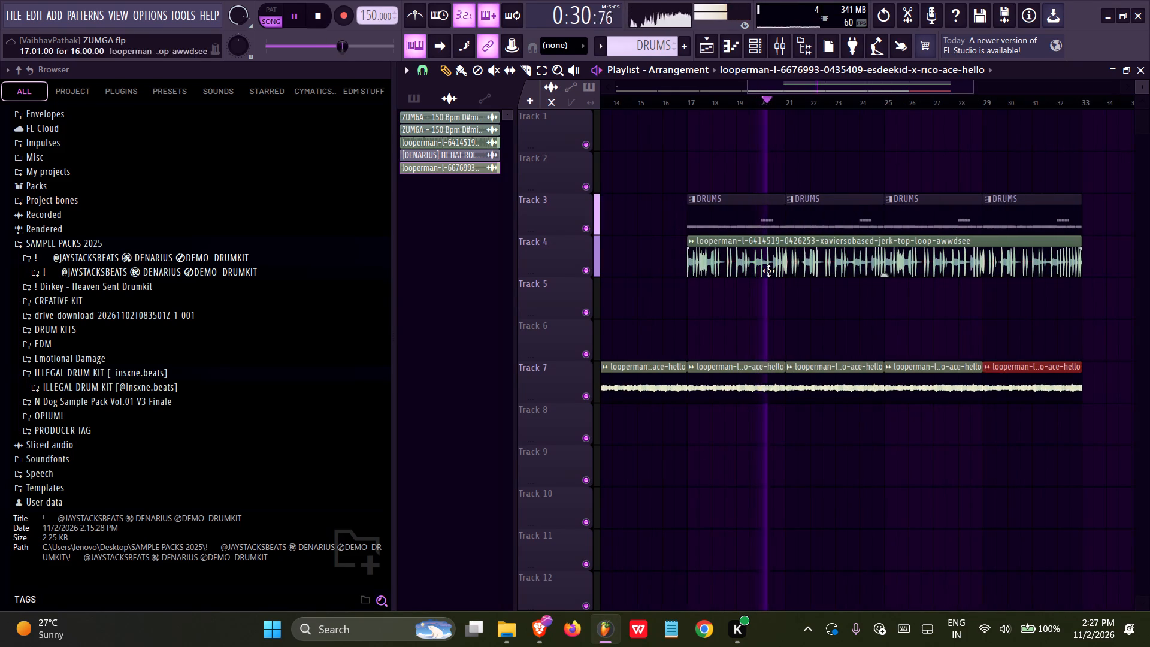
ctrl+scroll(778, 312, down, 4)
ctrl+drag(1001, 203, 747, 416)
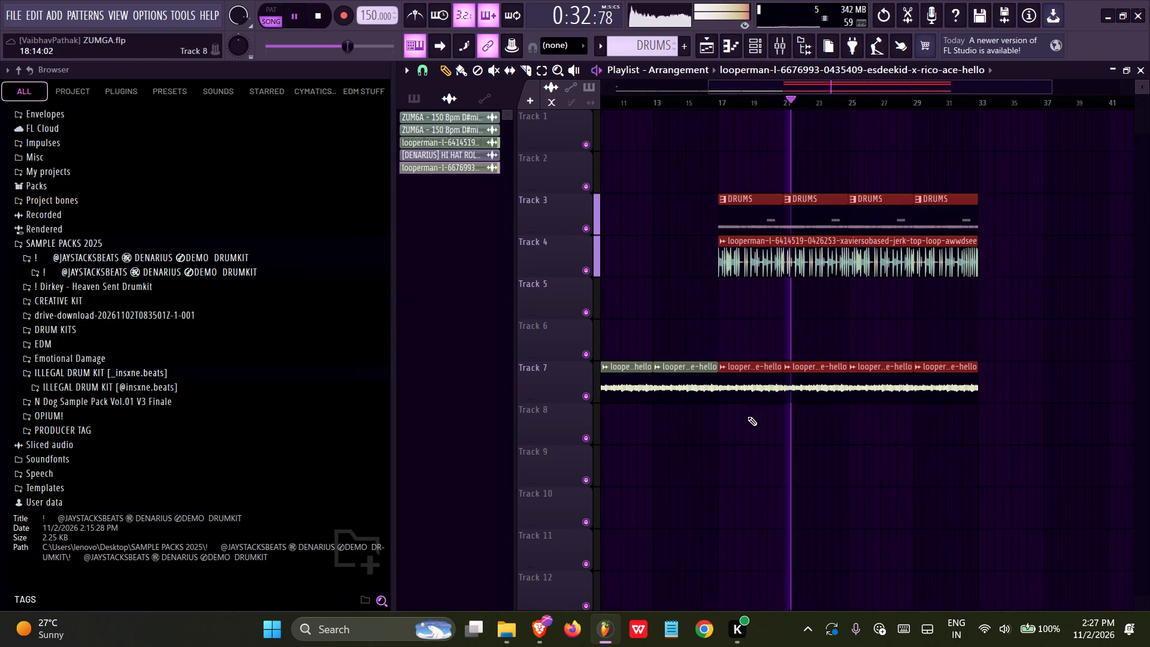
key(ctrl+b)
key(ctrl+s)
ctrl+scroll(860, 278, down, 6)
key(ctrl+s)
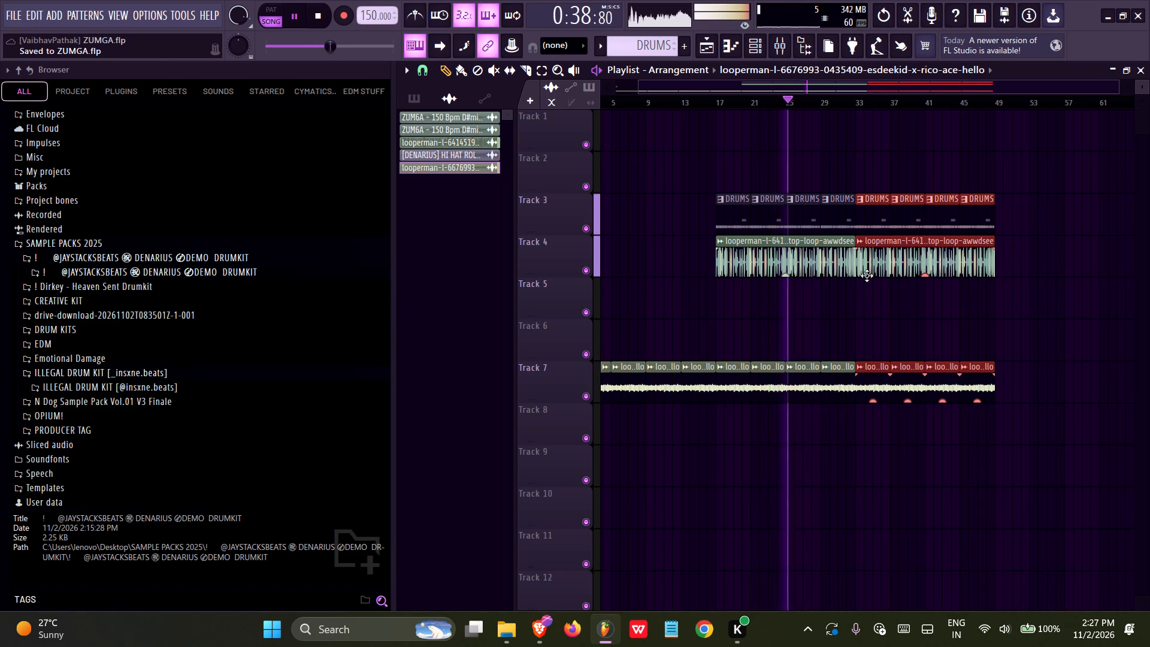
right_click(722, 323)
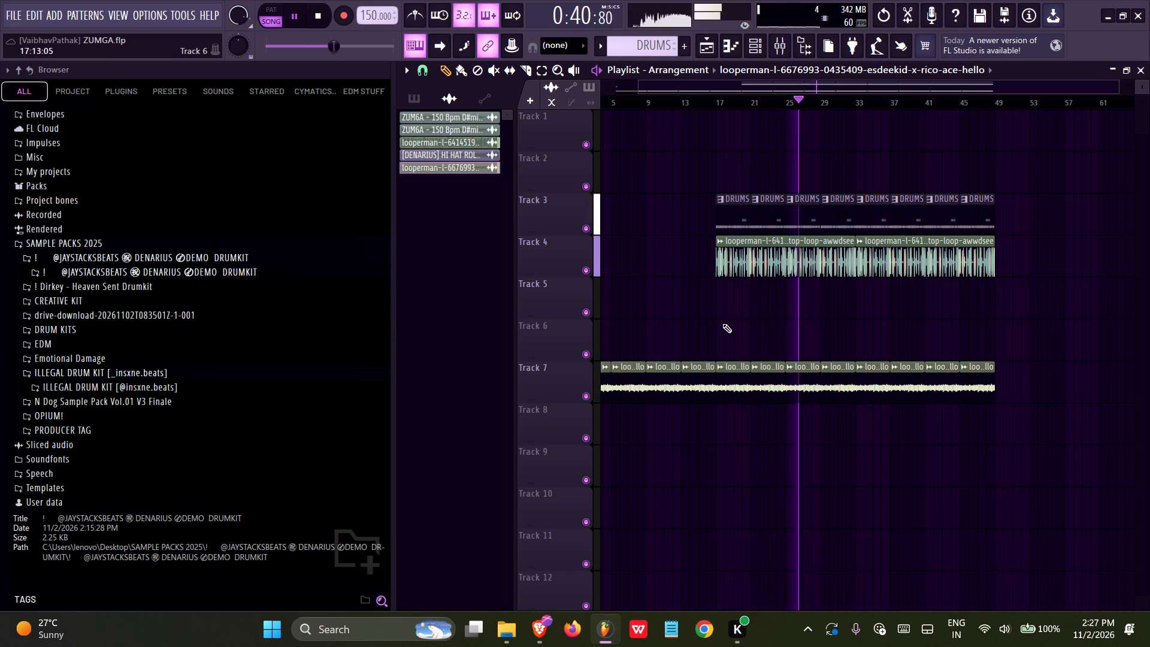
key(ctrl+s)
Move all DRUMS and top-loop clips on Tracks 3 and 4 earlier so they start exactly at bar 9, and save the project.
middle_drag(754, 316, 992, 318)
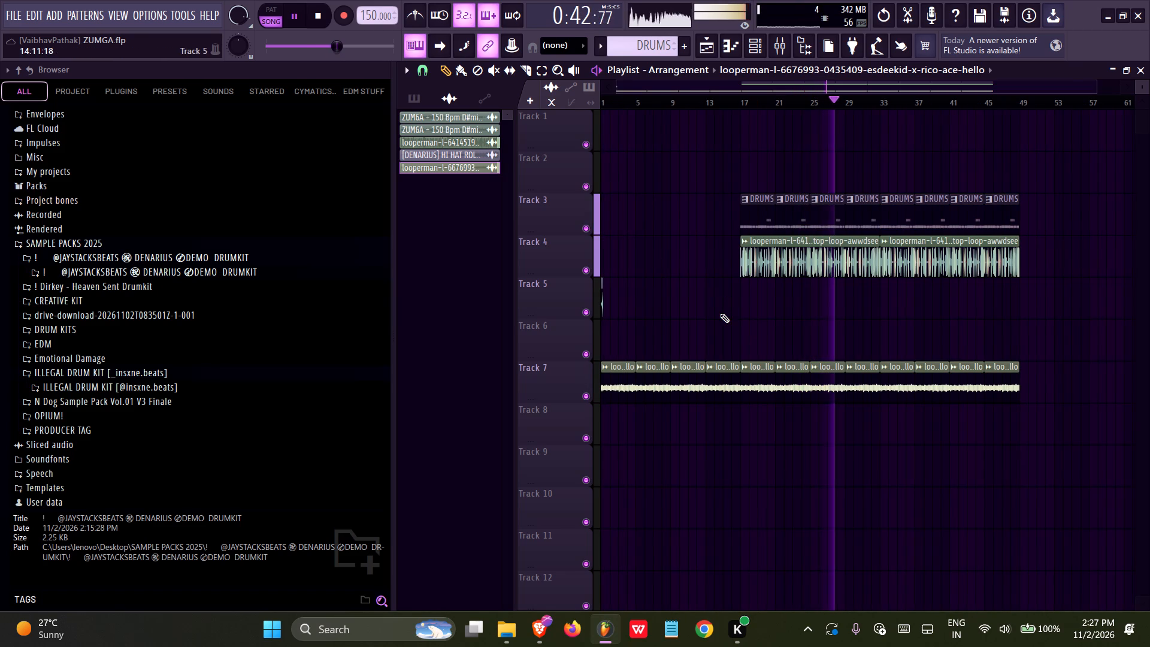
ctrl+drag(724, 198, 1149, 338)
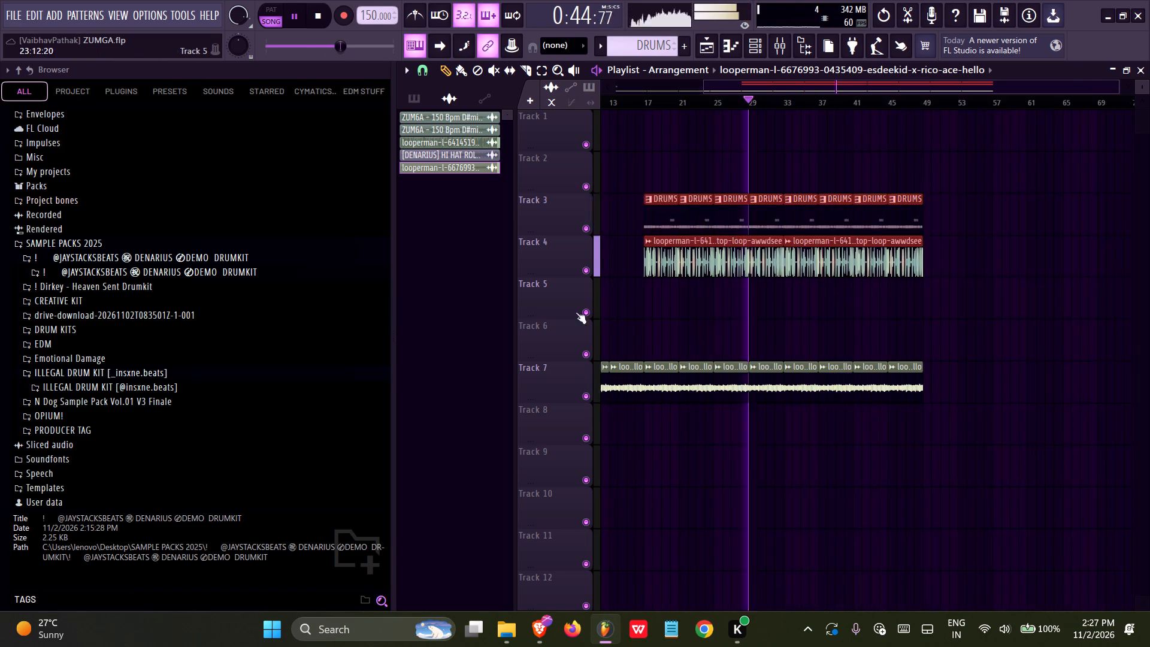
ctrl+scroll(528, 315, up, 4)
middle_drag(710, 300, 1105, 325)
scroll(1080, 325, up, 1)
drag(845, 214, 735, 213)
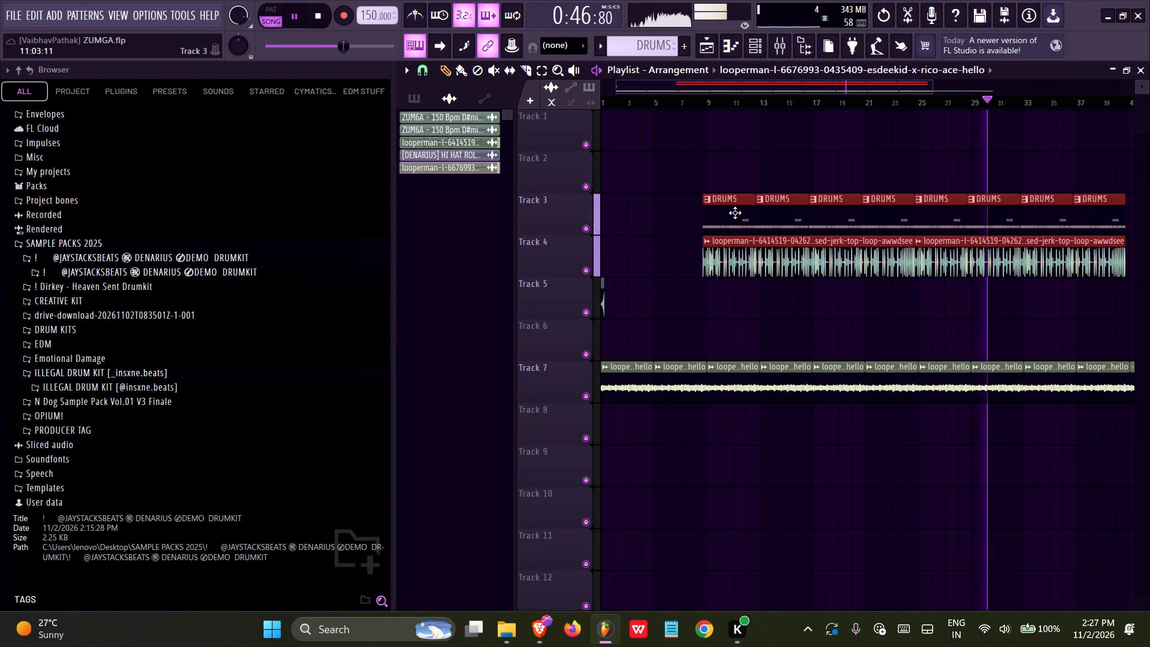
drag(735, 213, 740, 213)
ctrl+scroll(676, 246, up, 20)
ctrl+scroll(676, 246, up, 1)
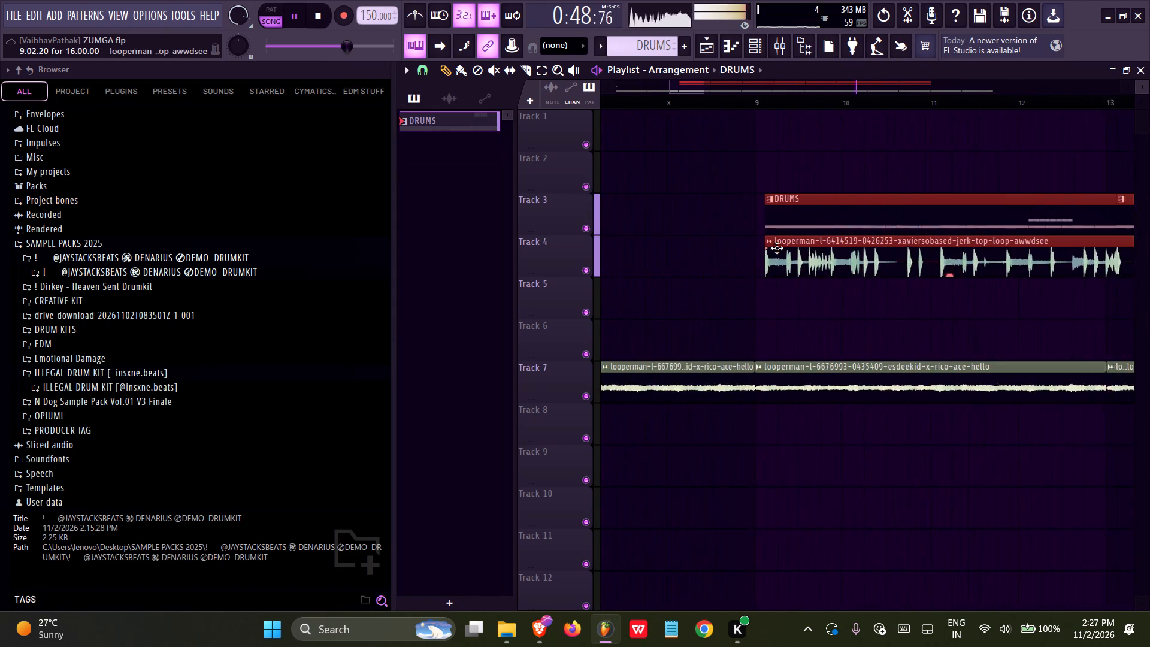
ctrl+scroll(777, 248, up, 12)
drag(777, 213, 731, 211)
ctrl+scroll(705, 225, up, 10)
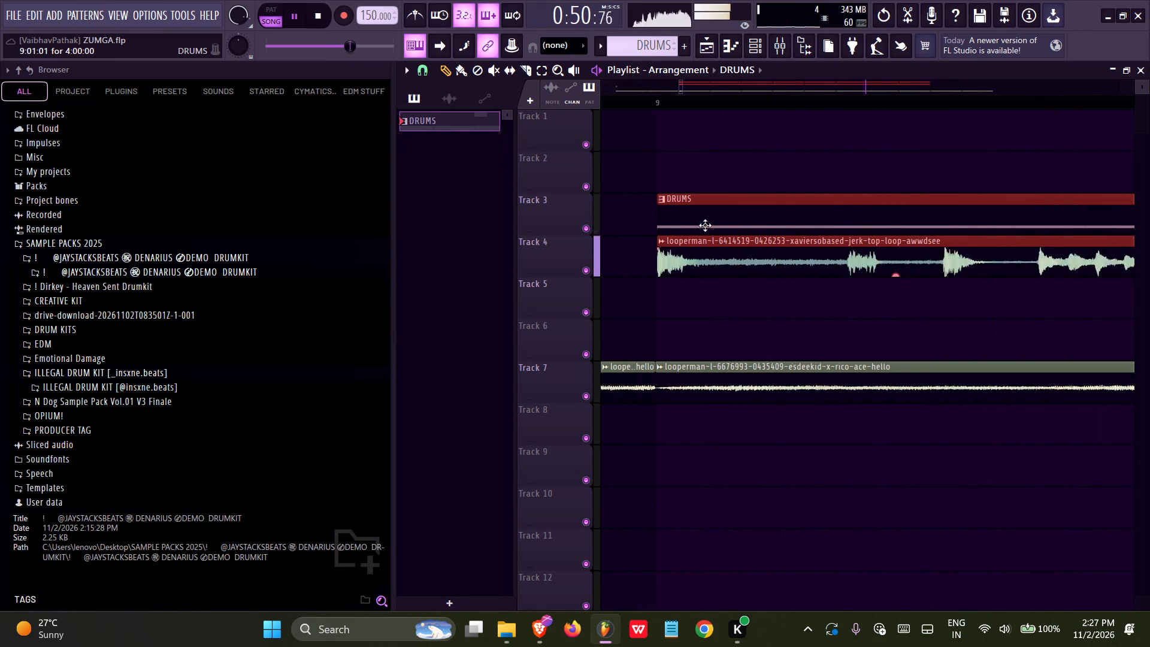
ctrl+scroll(705, 225, up, 1)
click(695, 220)
ctrl+scroll(709, 264, down, 20)
ctrl+scroll(709, 264, down, 7)
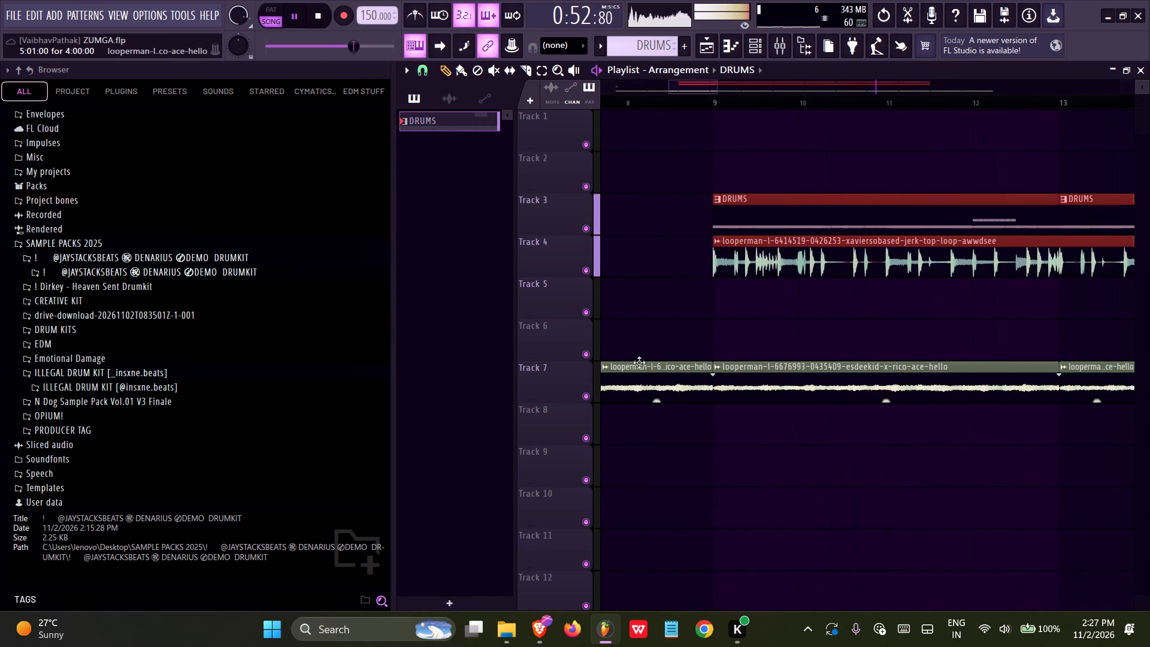
ctrl+scroll(639, 362, down, 20)
ctrl+scroll(639, 362, down, 5)
key(ctrl+s)
Delete the Track 7 loop clips beyond bar 41 and restart playback from the beginning of the song.
right_drag(960, 317, 983, 386)
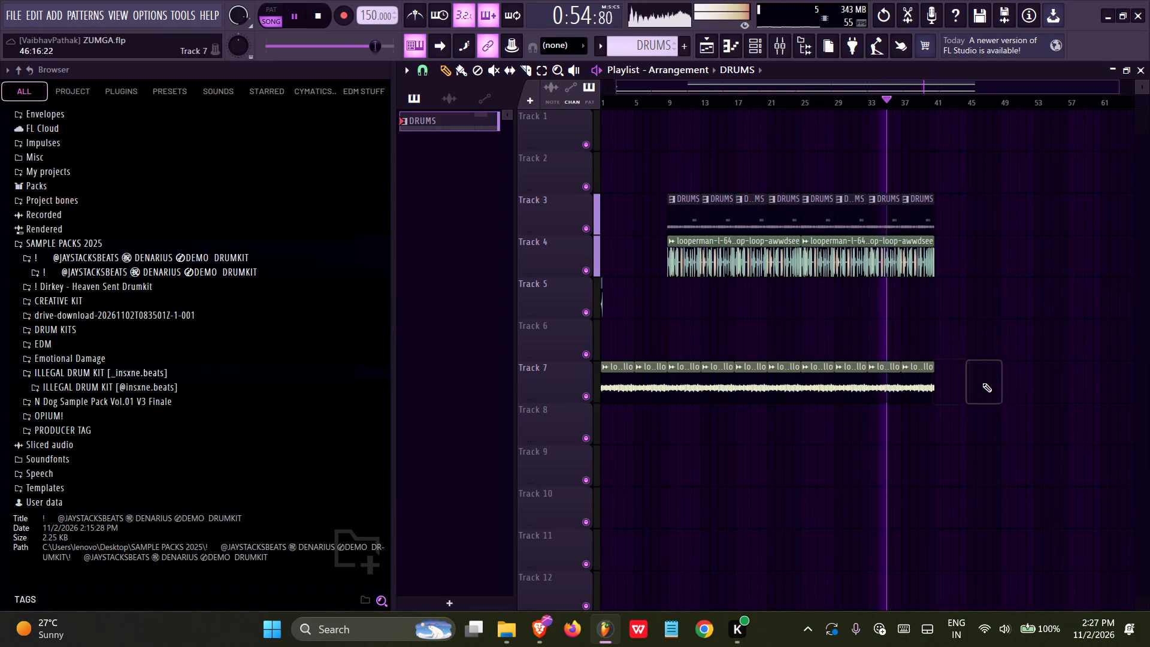
key(space)
drag(638, 104, 516, 109)
key(space)
Move all the loop clips from Track 7 up to Track 1 and save the project.
ctrl+drag(1043, 346, 544, 416)
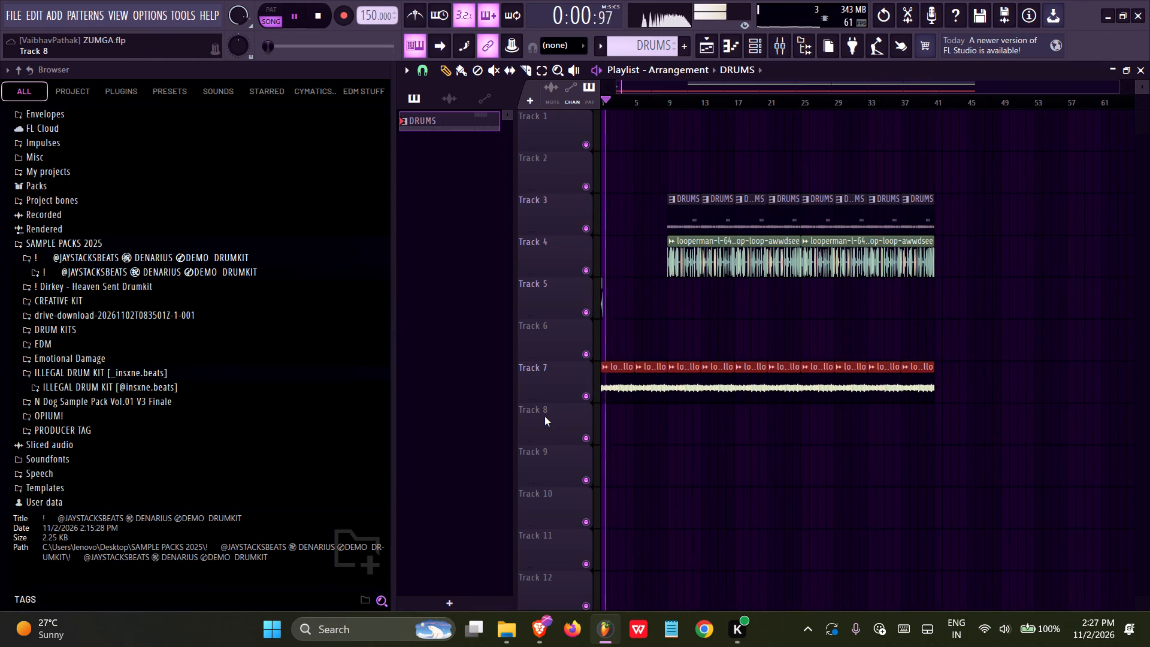
key(shift+Up)
key(shift+Up)
key(shift+Up)
key(shift+Up)
key(shift+Up)
key(shift+Up)
key(ctrl+s)
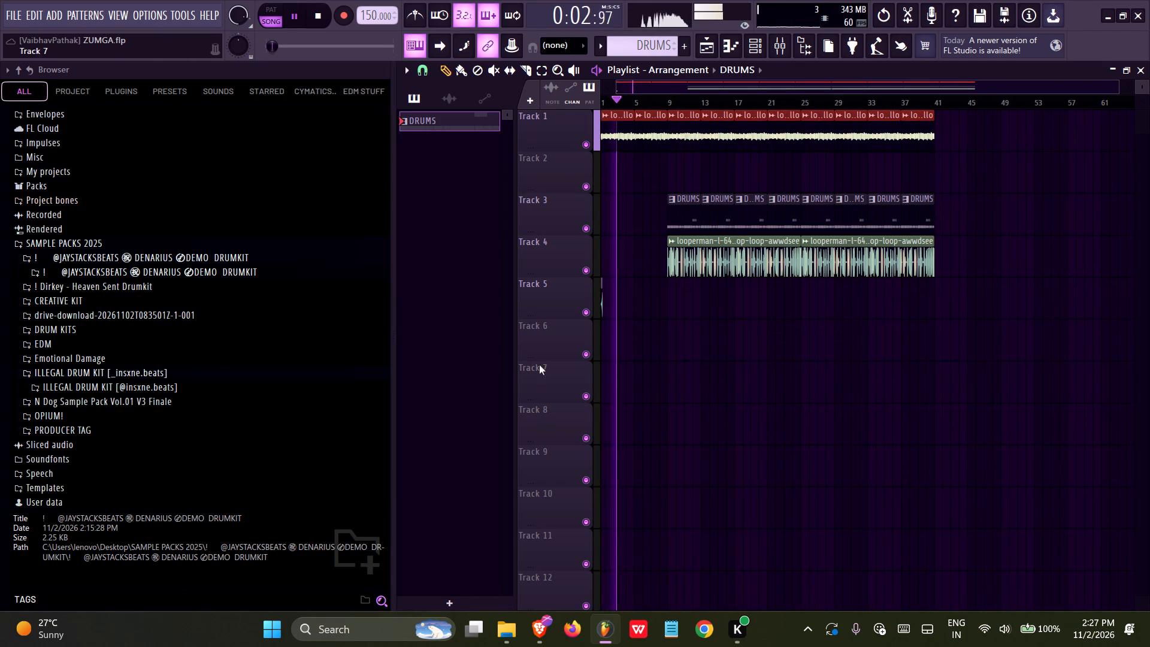
right_click(652, 350)
Hide the browser and assign the esdeekid-x-rico-ace-hello loop to mixer insert 2.
ctrl+scroll(652, 350, up, 12)
click(799, 50)
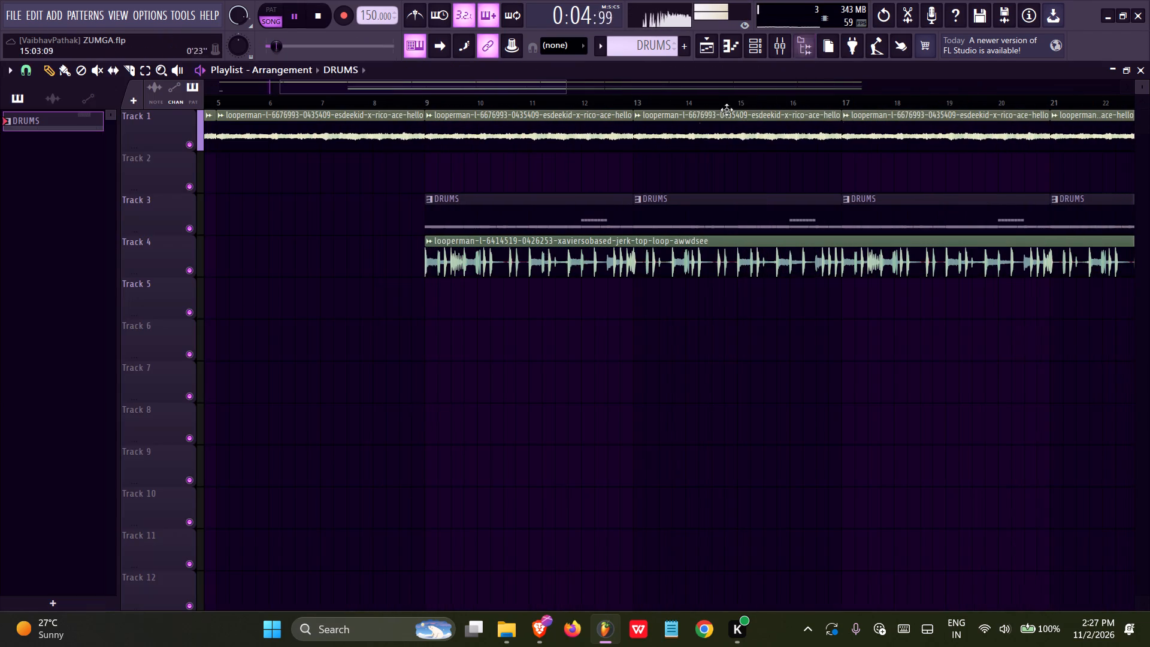
double_click(455, 129)
ctrl+click(414, 180)
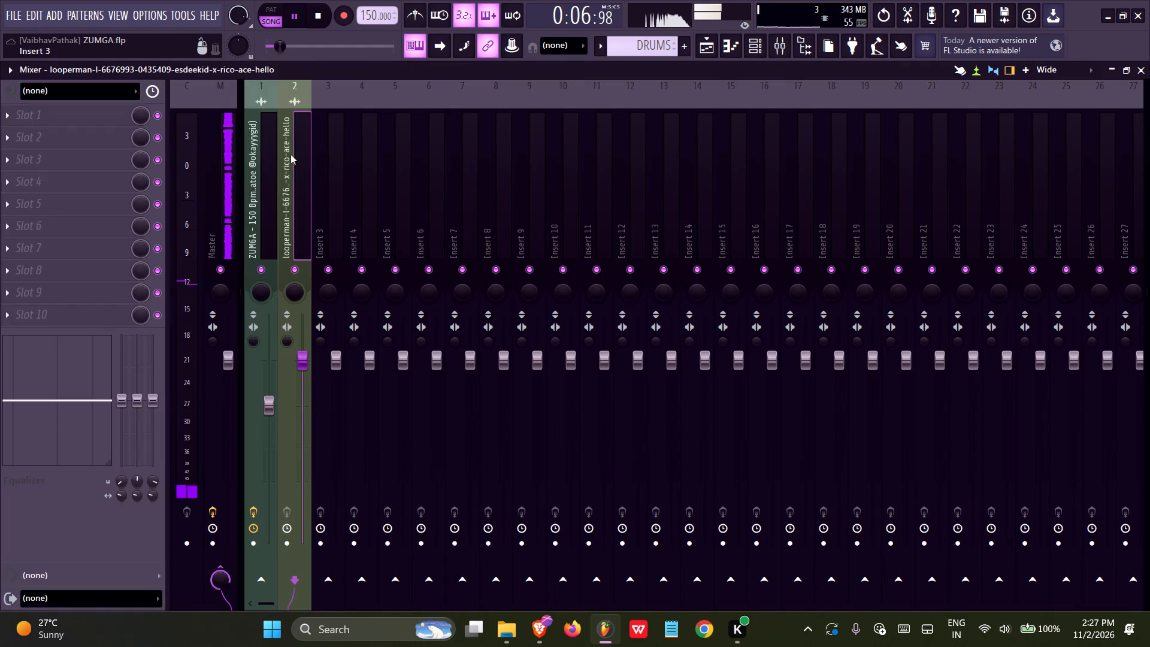
Stop playback and load Fruity Parametric EQ 2 in the first effect slot of the loop's mixer insert.
key(space)
click(96, 115)
click(489, 339)
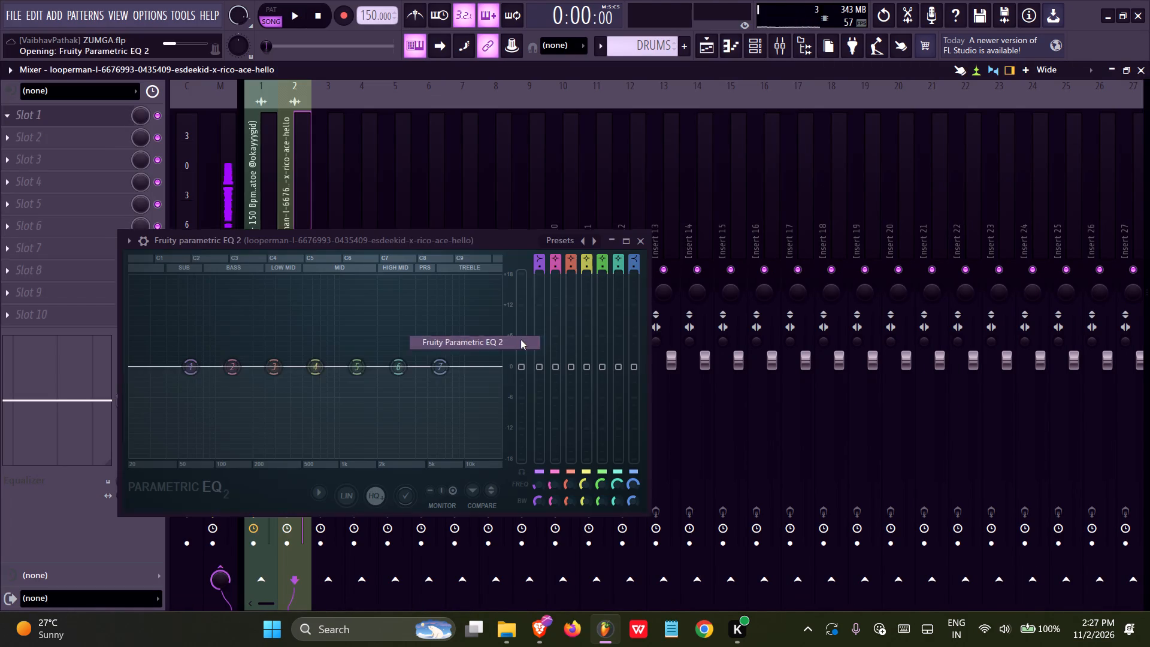
Set EQ band 1 to a high pass and raise its cutoff to about 296 Hz while playing the song.
right_click(186, 370)
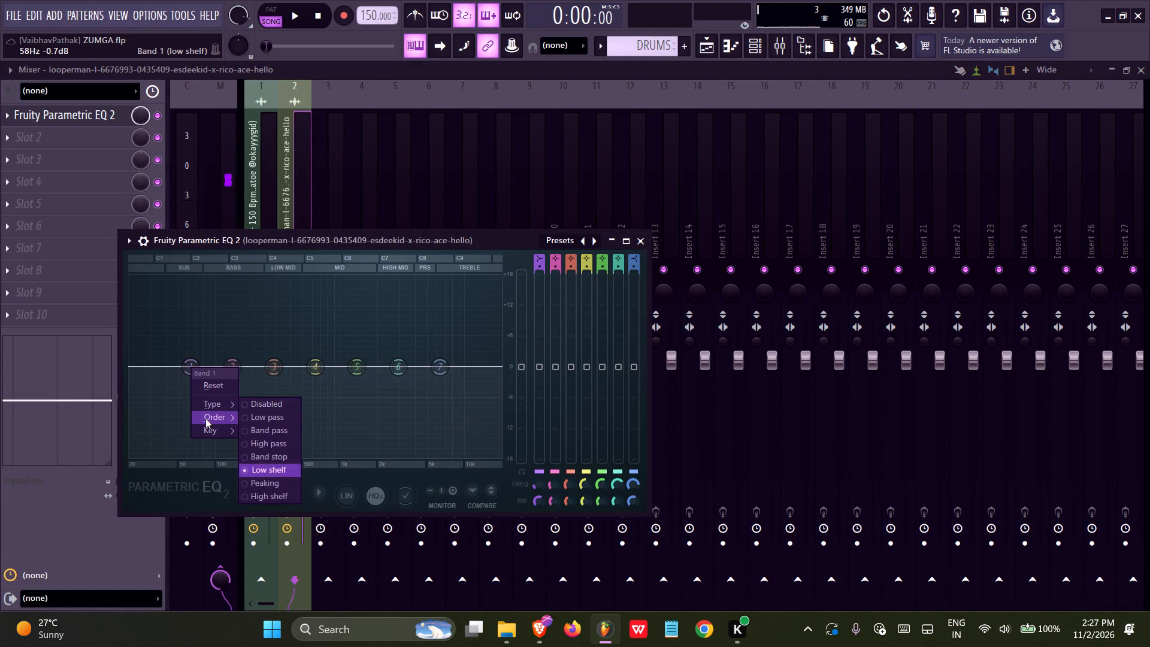
click(241, 418)
right_click(184, 376)
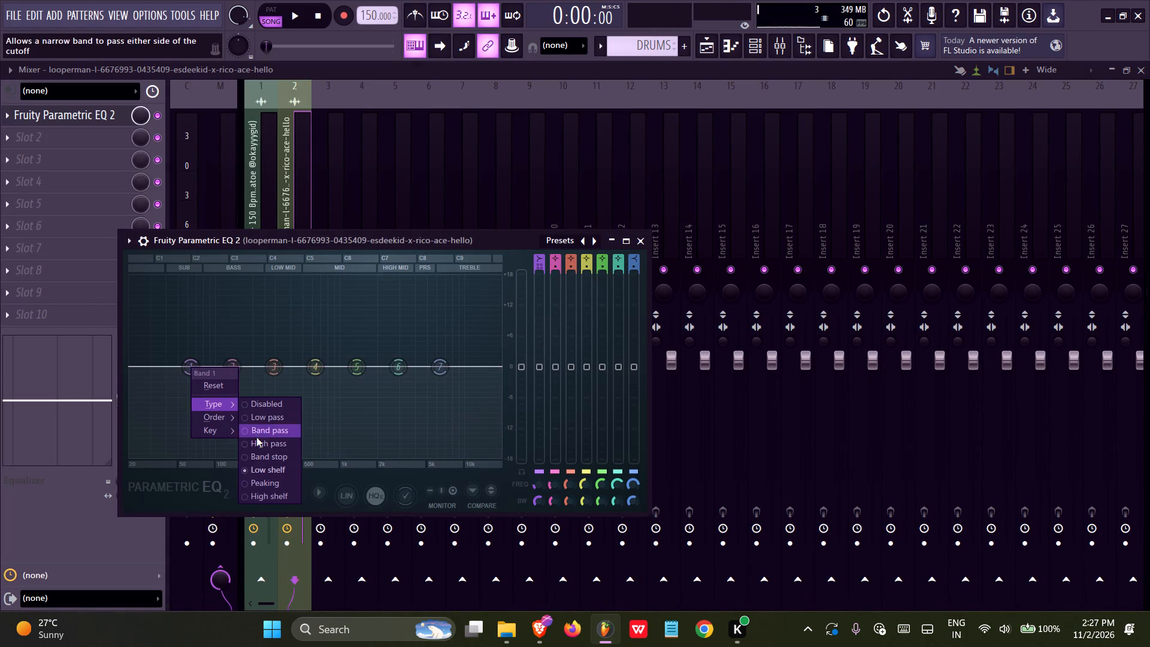
click(256, 442)
drag(192, 370, 394, 394)
key(space)
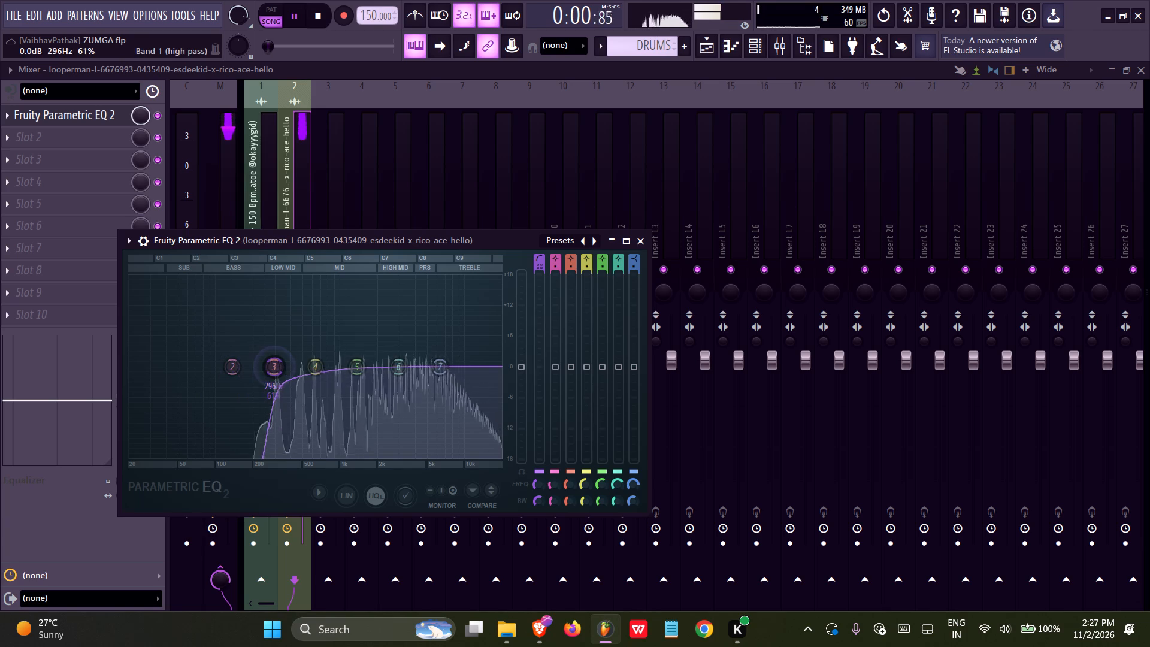
drag(394, 394, 398, 395)
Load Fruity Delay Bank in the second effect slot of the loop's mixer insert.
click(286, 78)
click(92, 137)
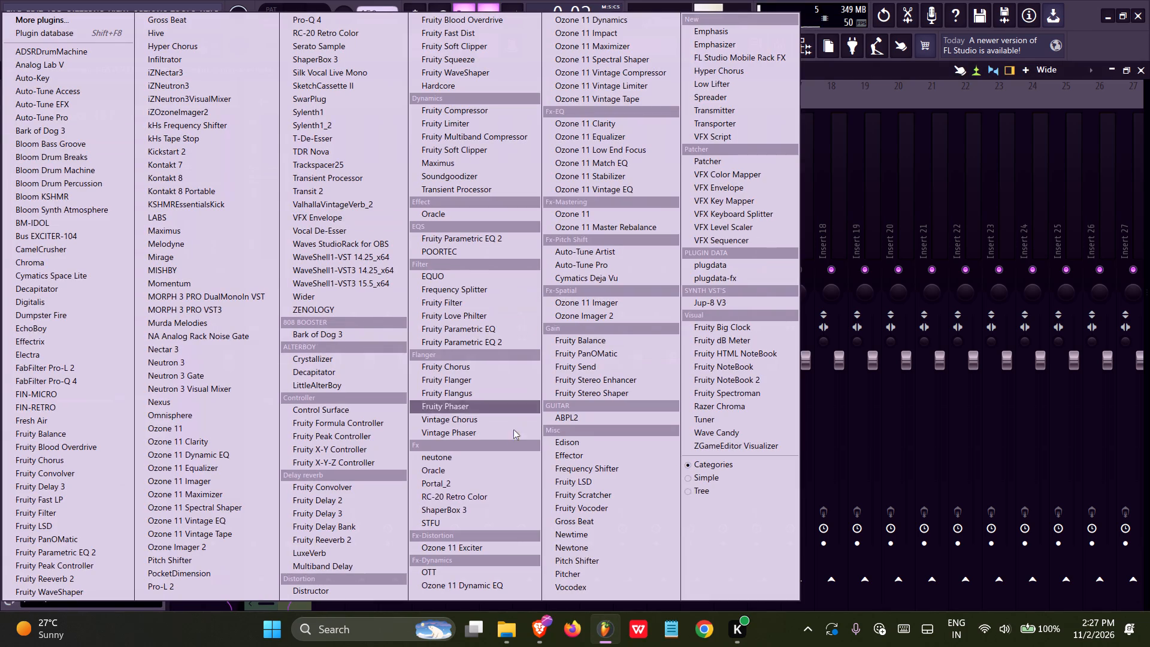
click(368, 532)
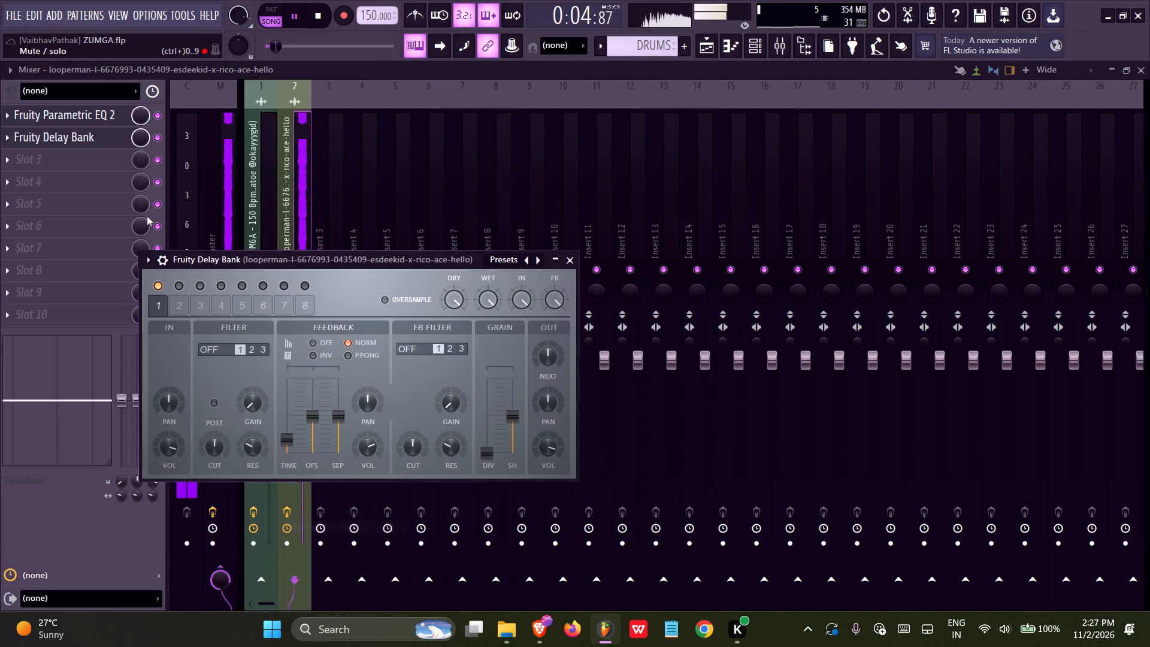
Replace Fruity Delay Bank with Fruity Reeverb 2 in the second effect slot, lower its wet level and close the plugin.
click(8, 138)
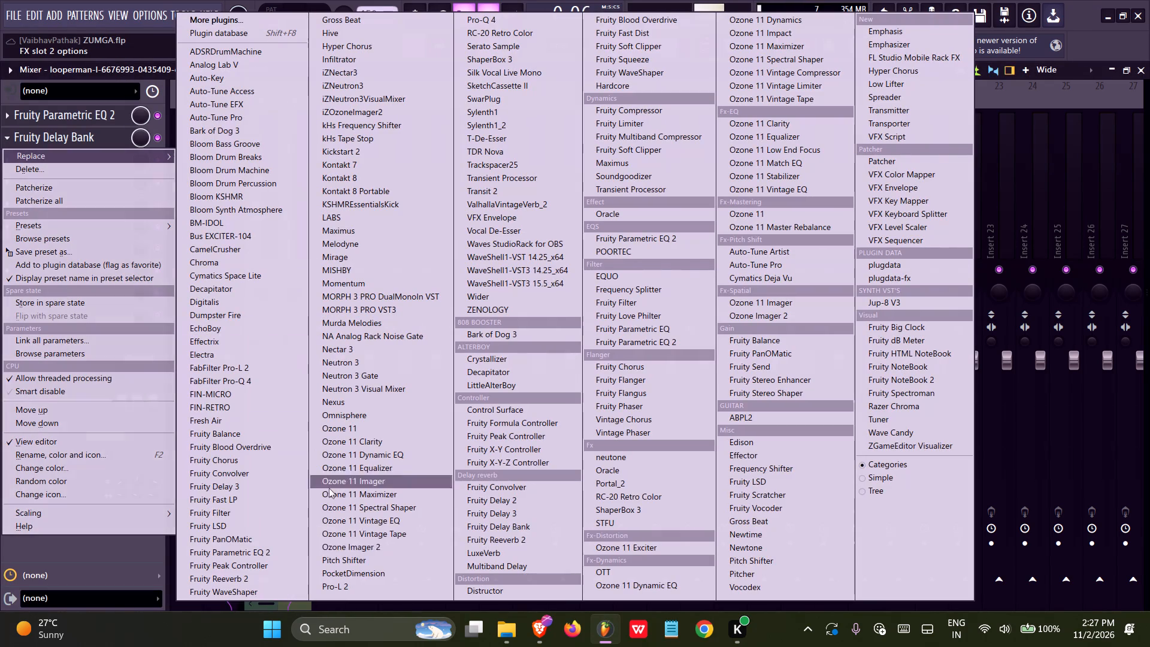
click(471, 543)
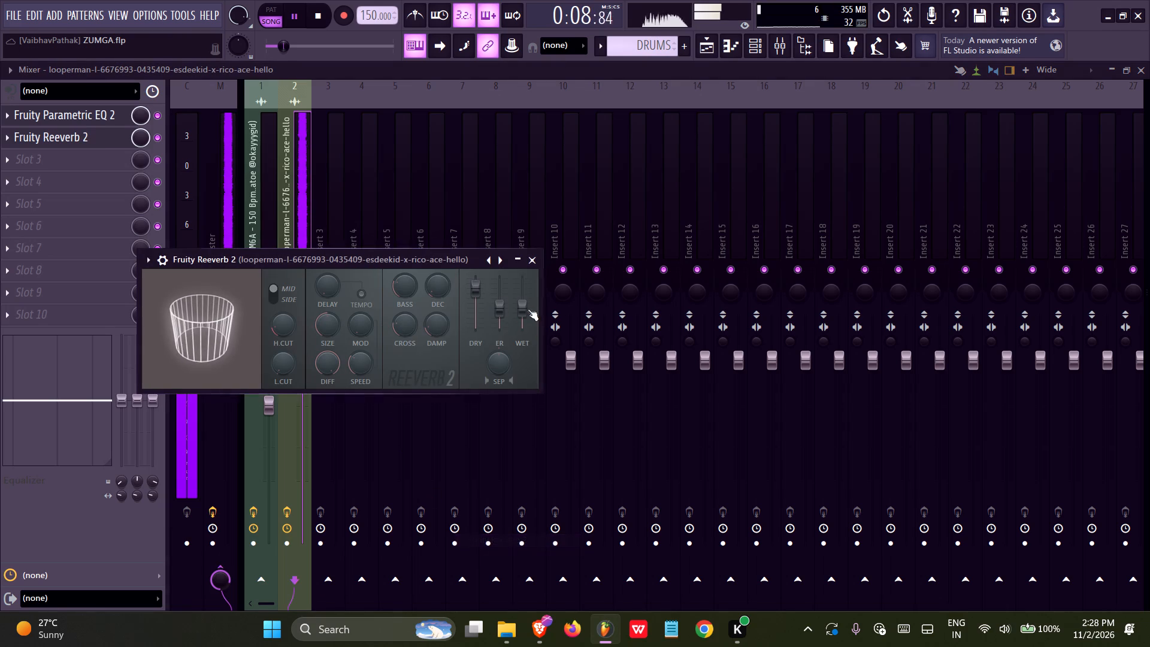
drag(523, 305, 516, 334)
click(530, 262)
Lower the loop's mixer insert volume to about 85% (-3.4 dB) and save the project.
drag(306, 357, 302, 411)
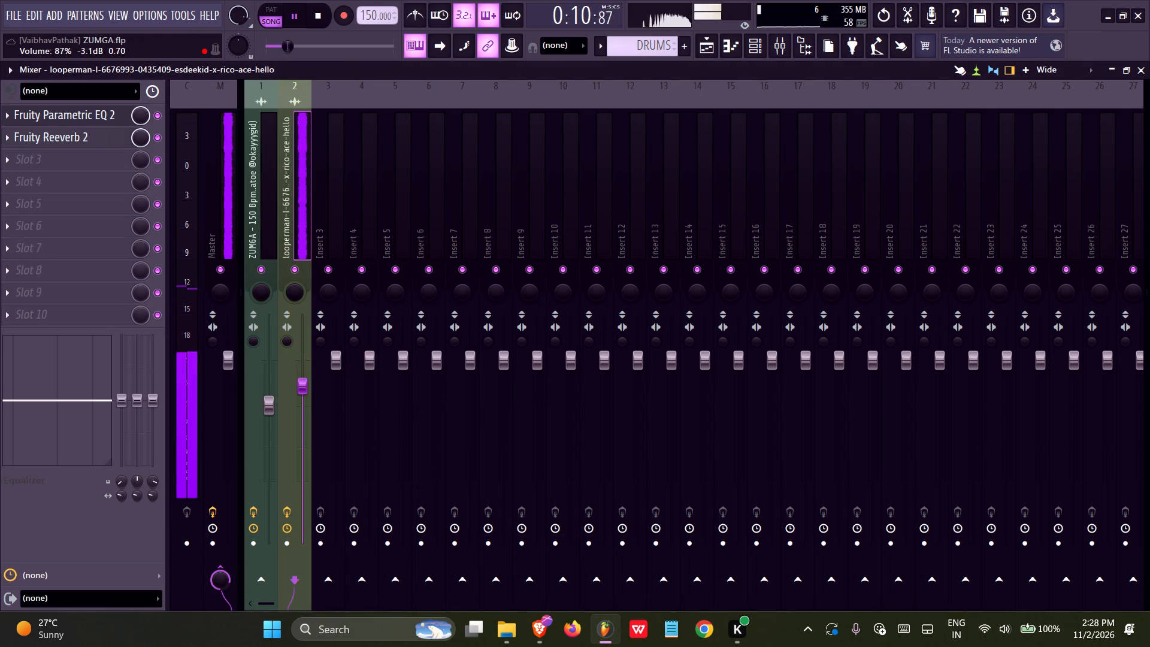
drag(302, 411, 299, 410)
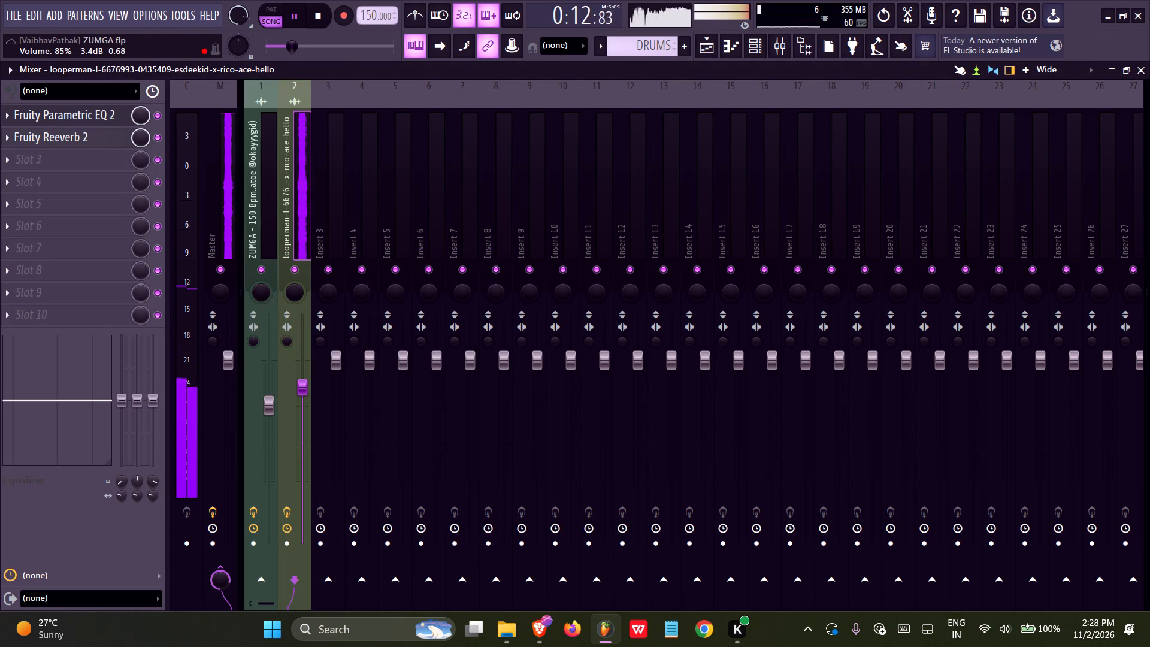
drag(299, 410, 298, 412)
key(ctrl+s)
Return to the playlist, stop playback and save the project.
click(707, 51)
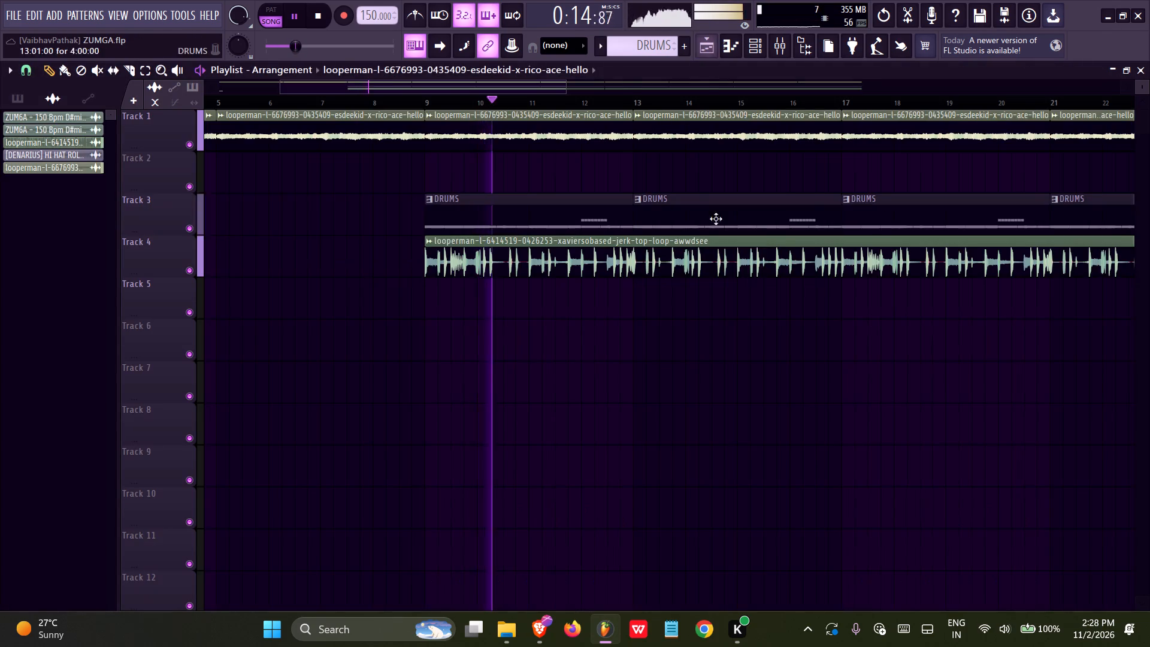
ctrl+scroll(719, 238, down, 8)
key(ctrl+s)
key(ctrl+s)
key(space)
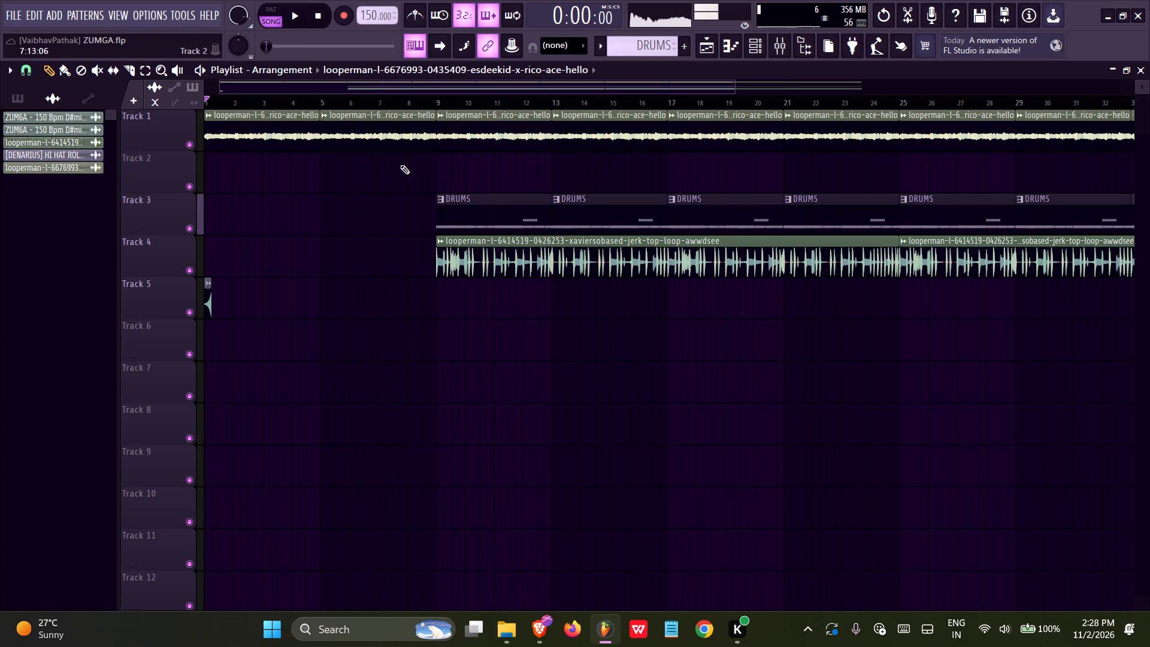
key(ctrl+s)
Play the arrangement from the start in the playlist and save the project.
double_click(329, 20)
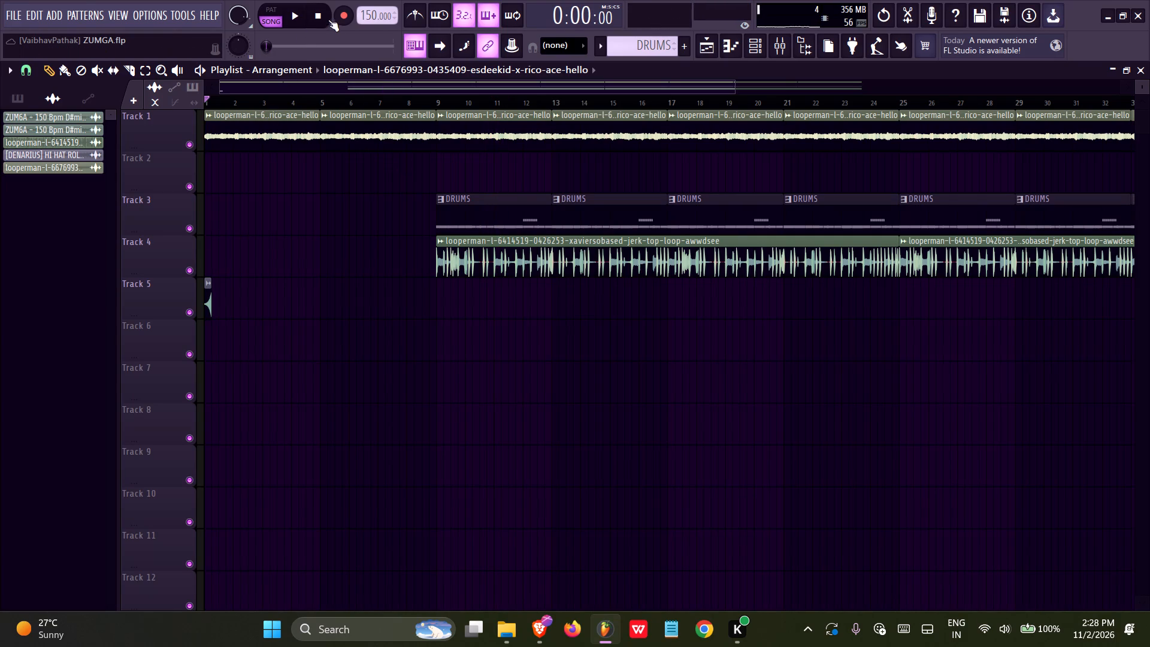
click(301, 10)
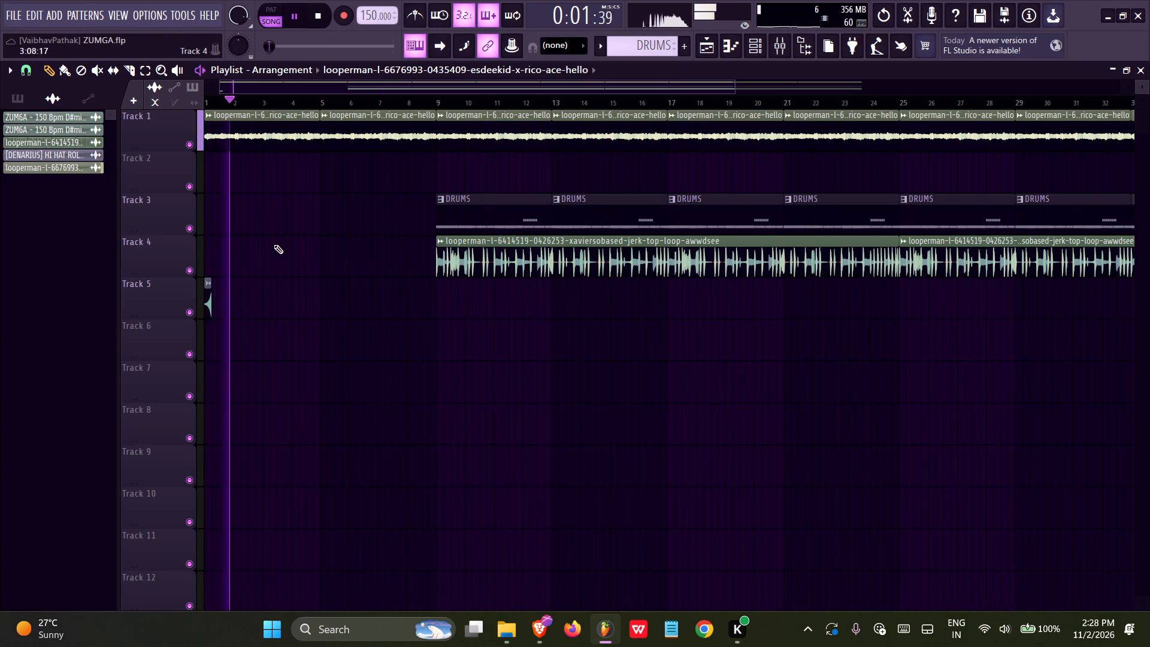
ctrl+scroll(237, 283, up, 4)
middle_drag(282, 280, 432, 279)
key(ctrl+s)
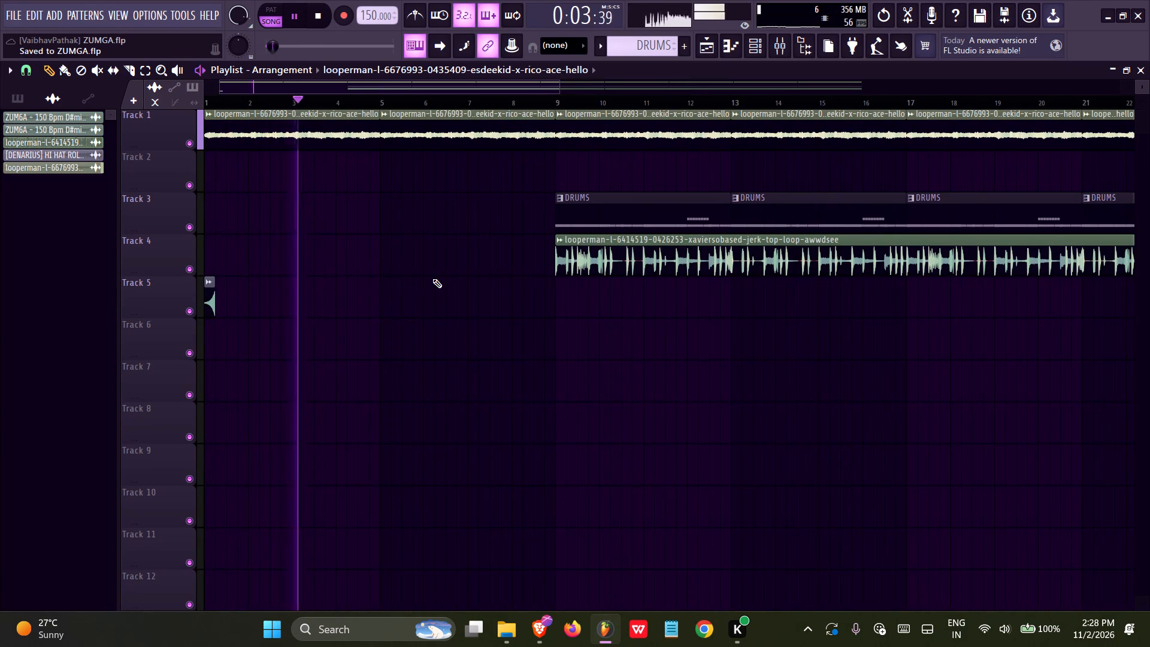
key(ctrl+s)
Examine the DRUMS pattern's 808 notes in the piano roll, save the project and restart playback from the beginning.
click(714, 197)
double_click(685, 207)
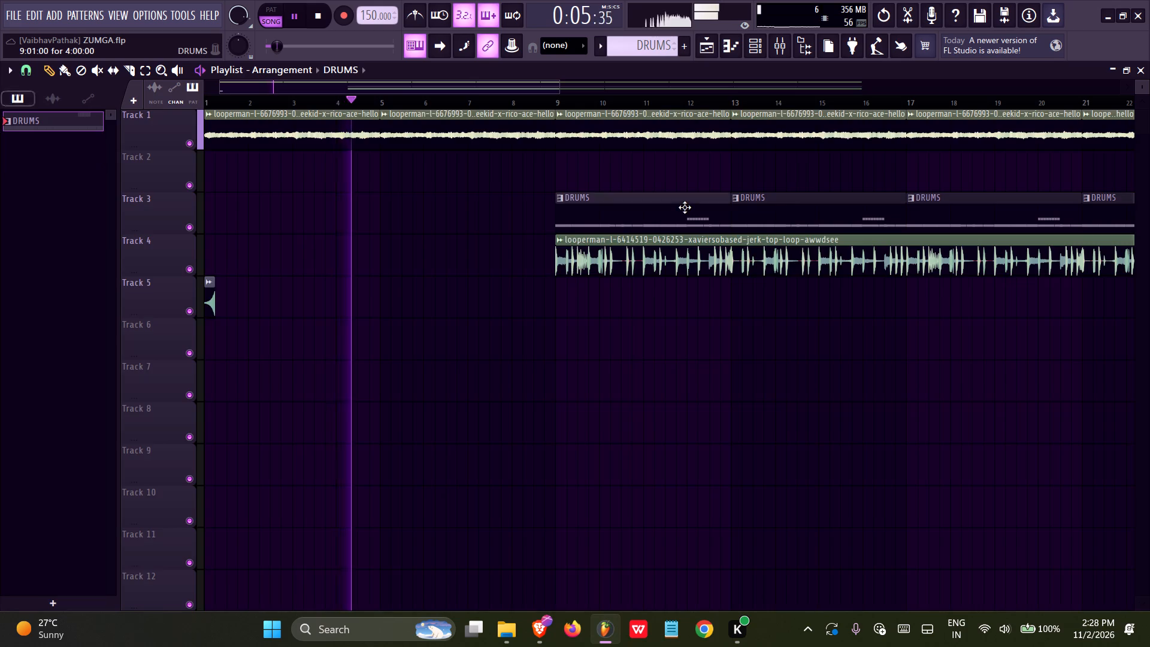
ctrl+scroll(689, 216, down, 8)
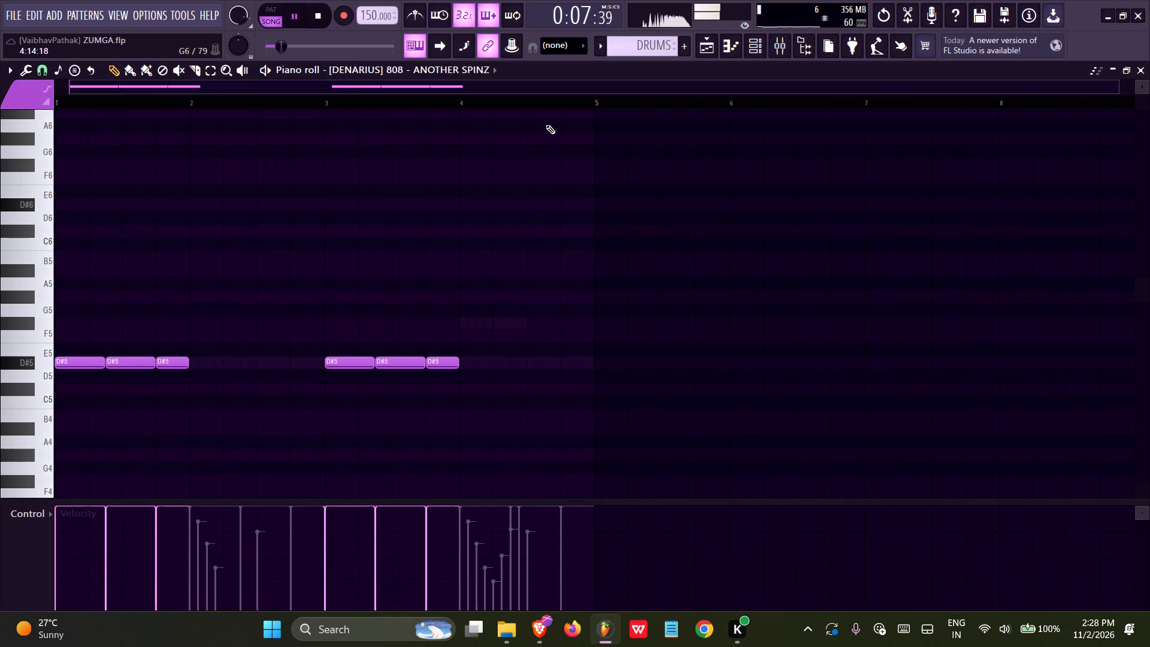
key(ctrl+s)
key(space)
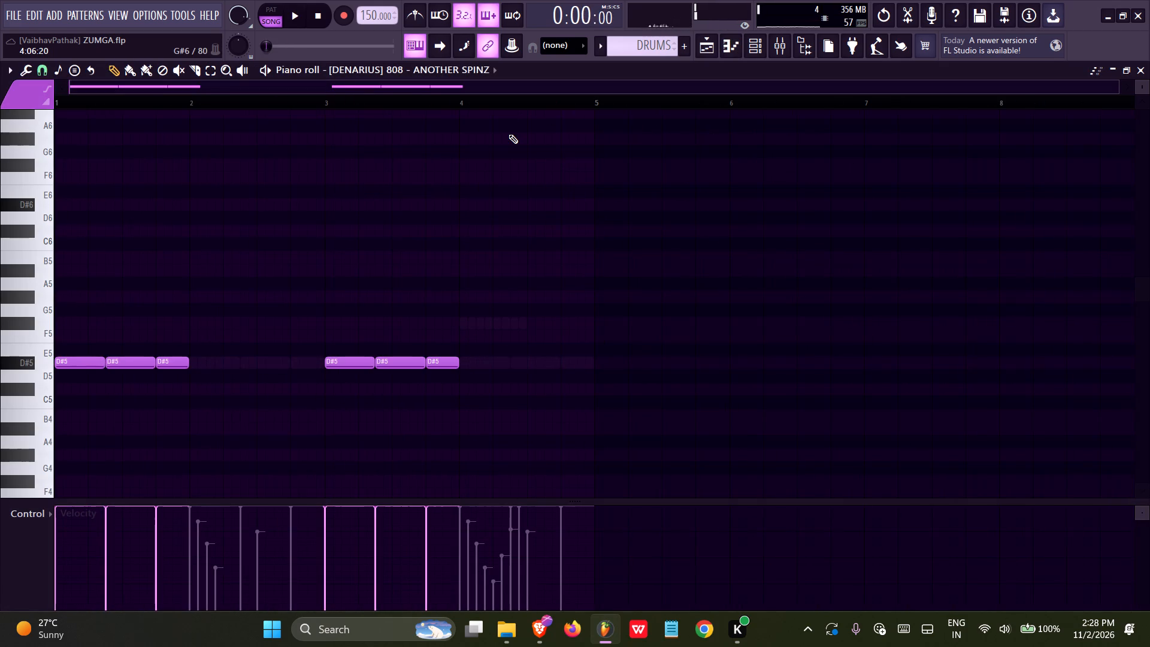
key(ctrl+s)
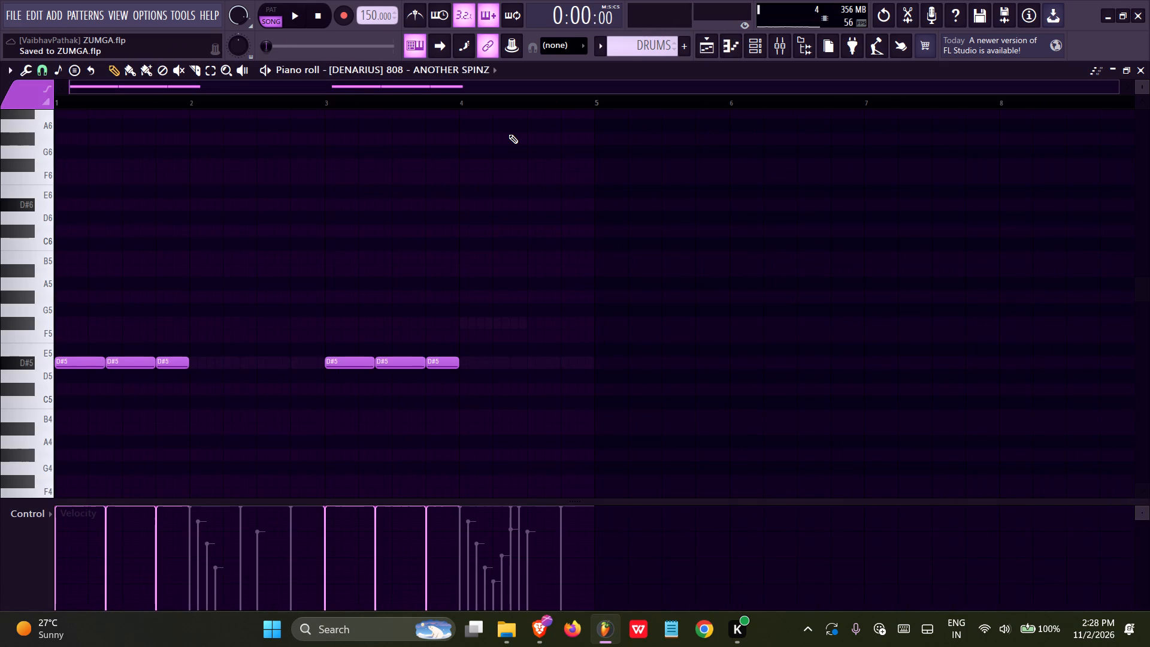
key(ctrl+s)
key(space)
key(ctrl+s)
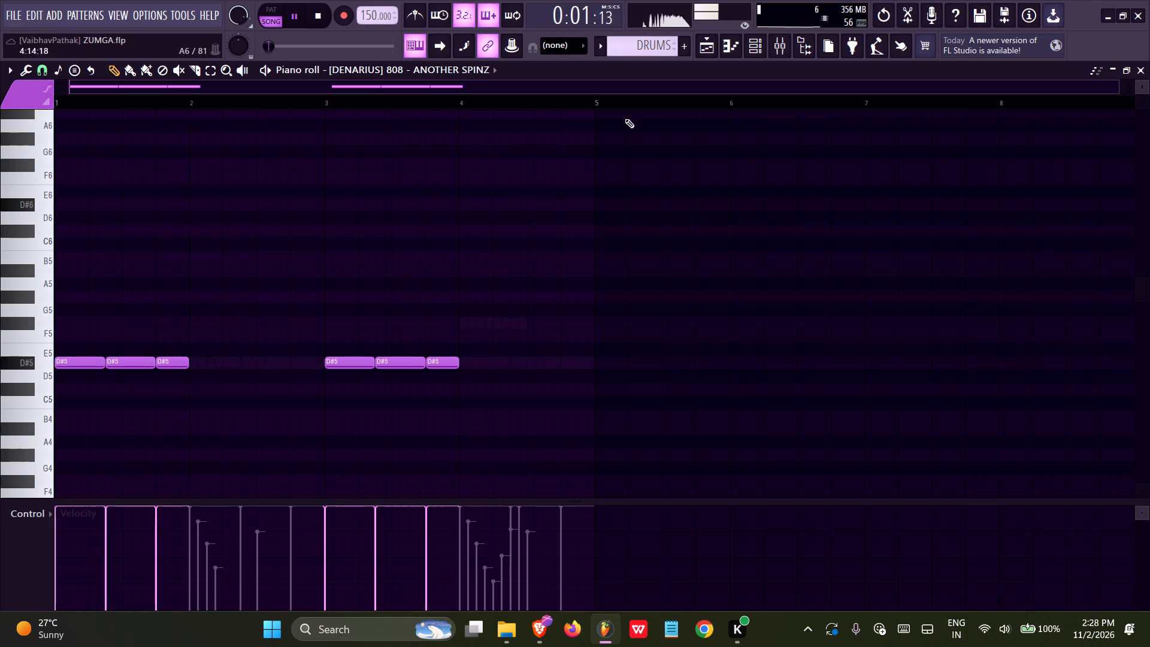
Return to the playlist, save the project, listen from the loop intro into the drum section, and stop playback.
click(699, 54)
ctrl+scroll(443, 226, down, 5)
key(ctrl+s)
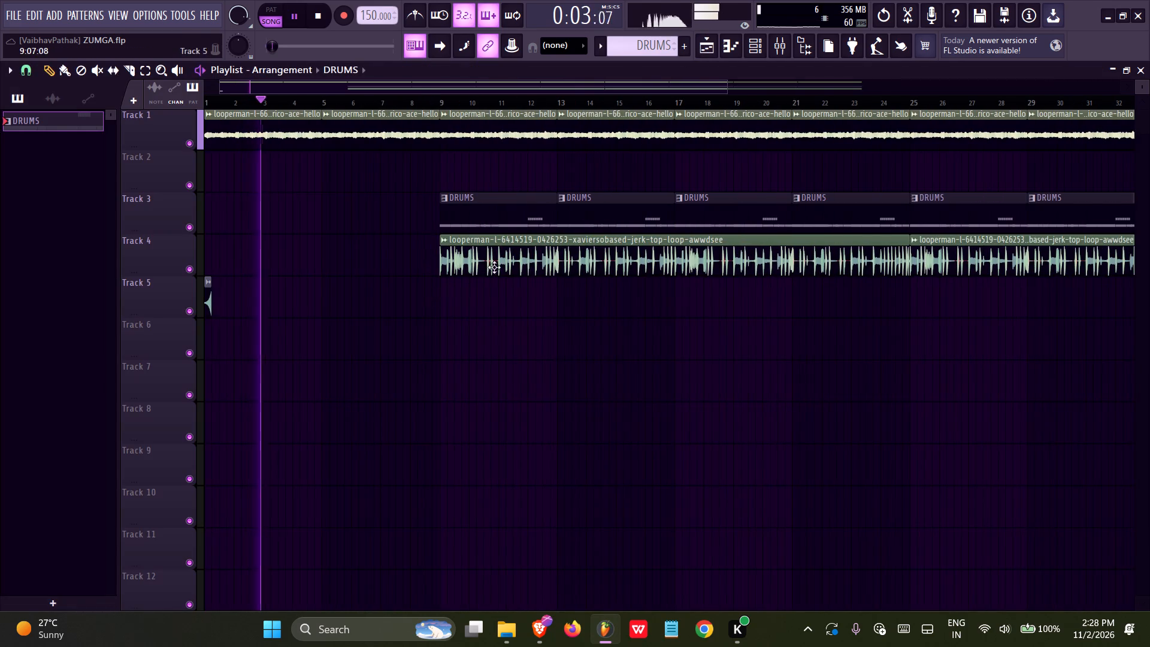
key(ctrl+s)
ctrl+scroll(517, 365, down, 4)
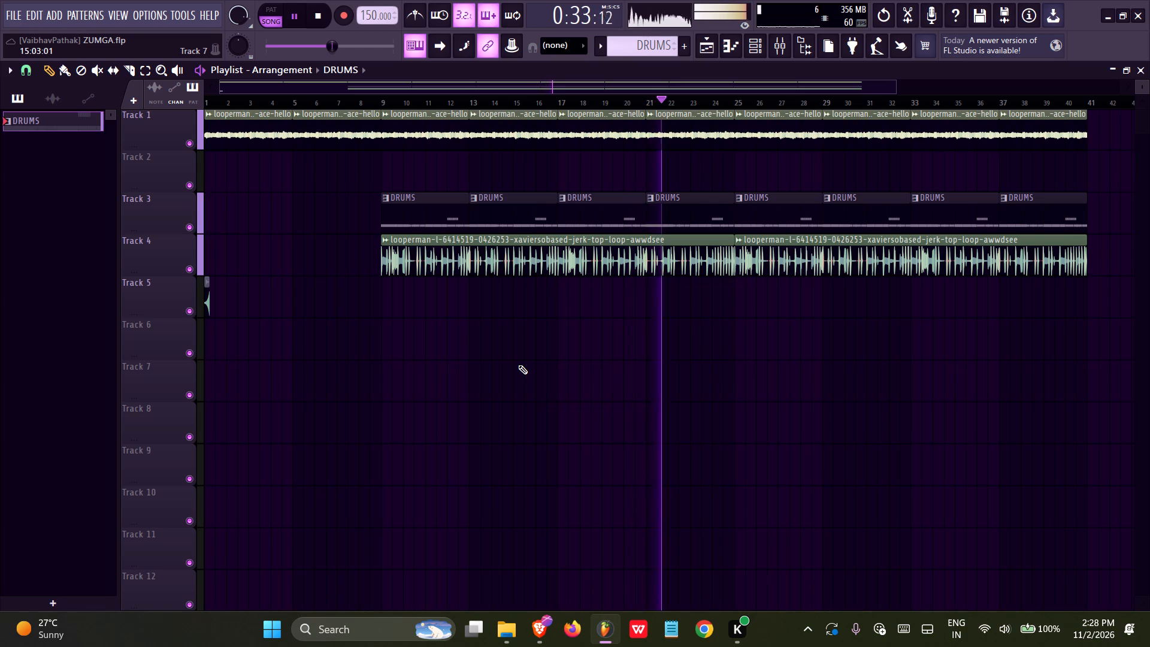
key(space)
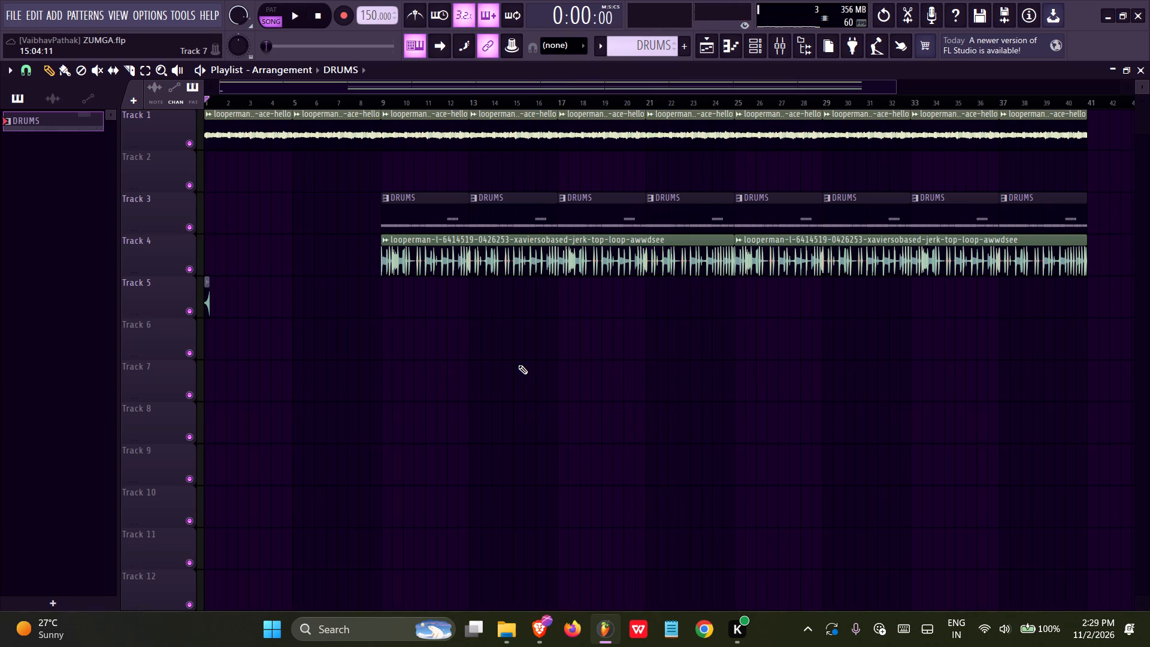
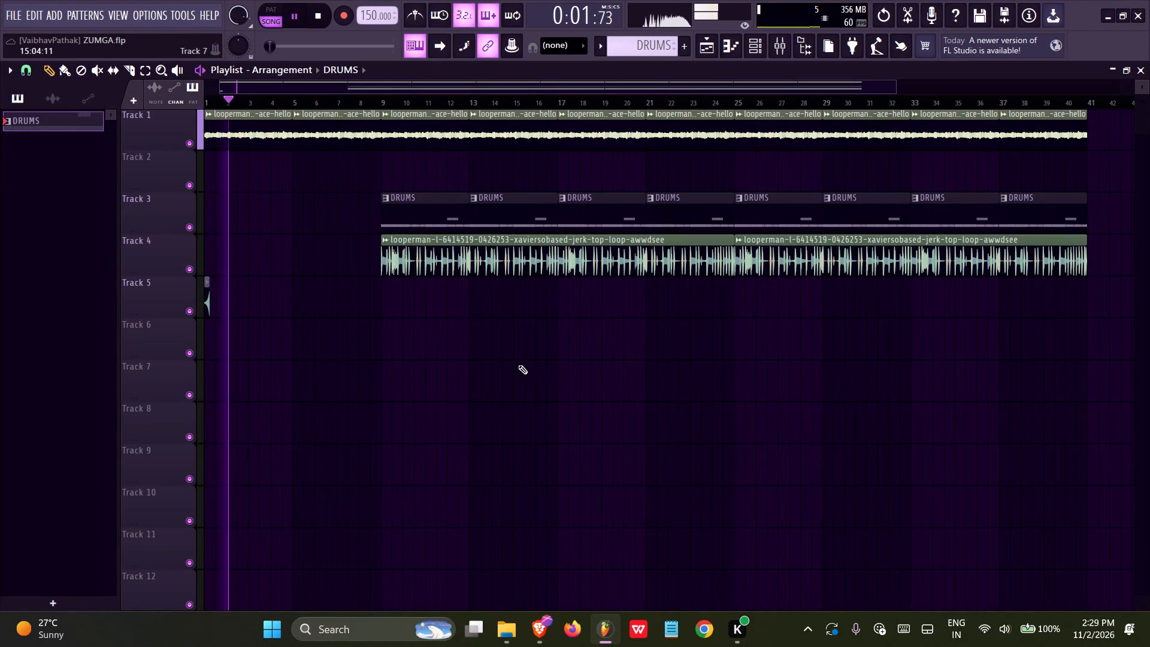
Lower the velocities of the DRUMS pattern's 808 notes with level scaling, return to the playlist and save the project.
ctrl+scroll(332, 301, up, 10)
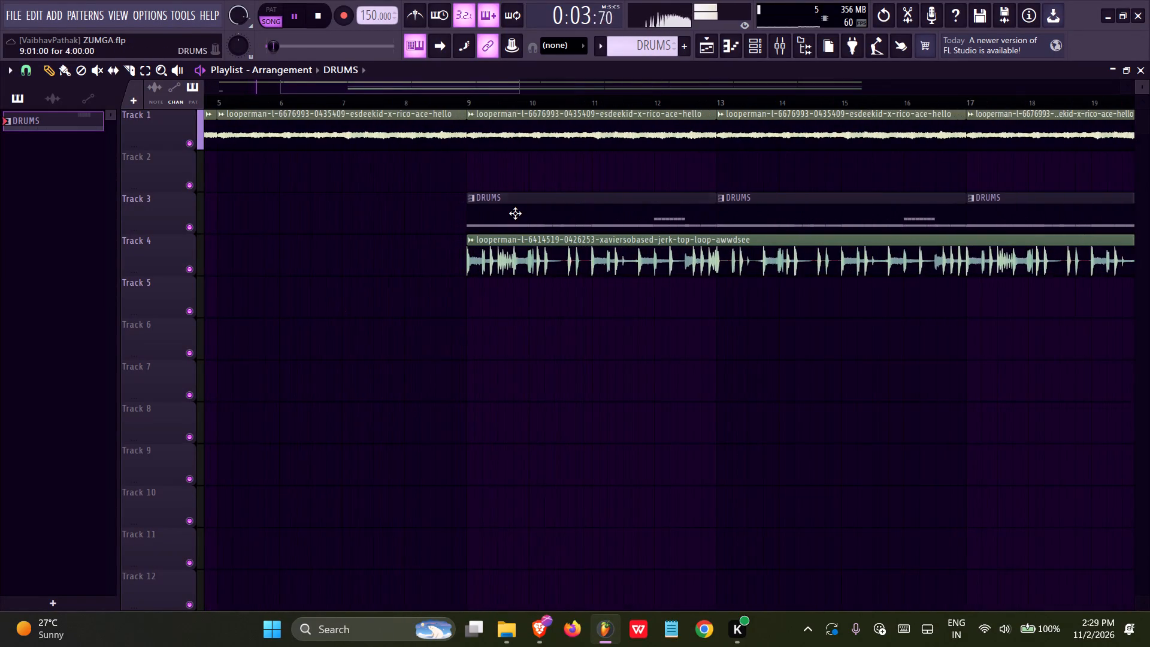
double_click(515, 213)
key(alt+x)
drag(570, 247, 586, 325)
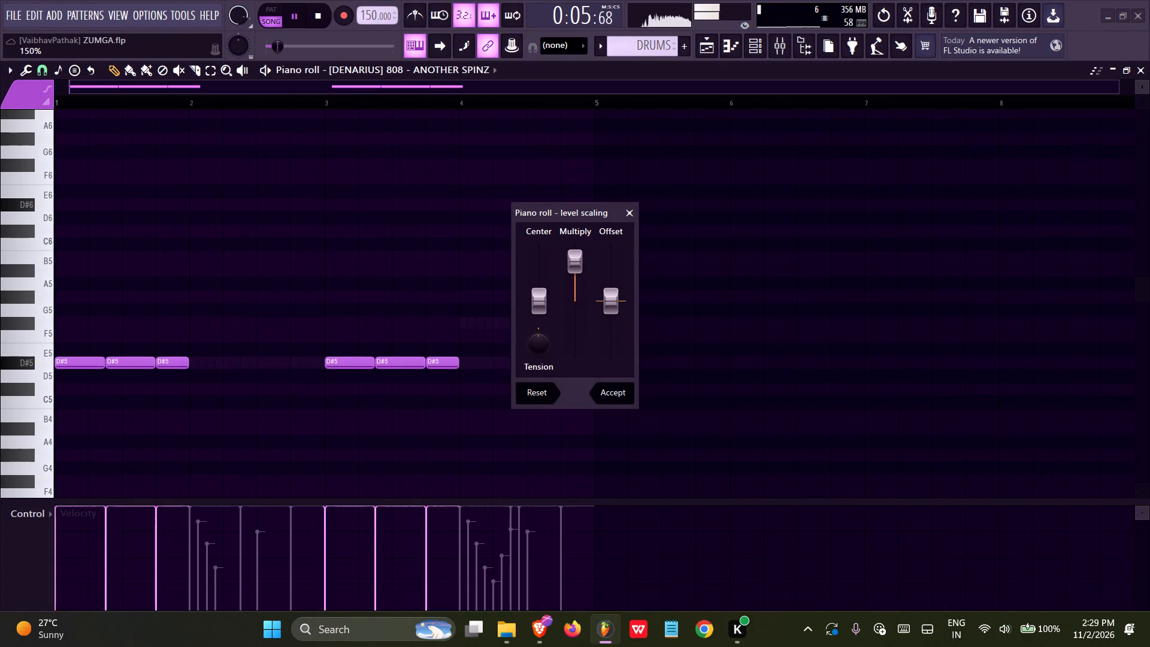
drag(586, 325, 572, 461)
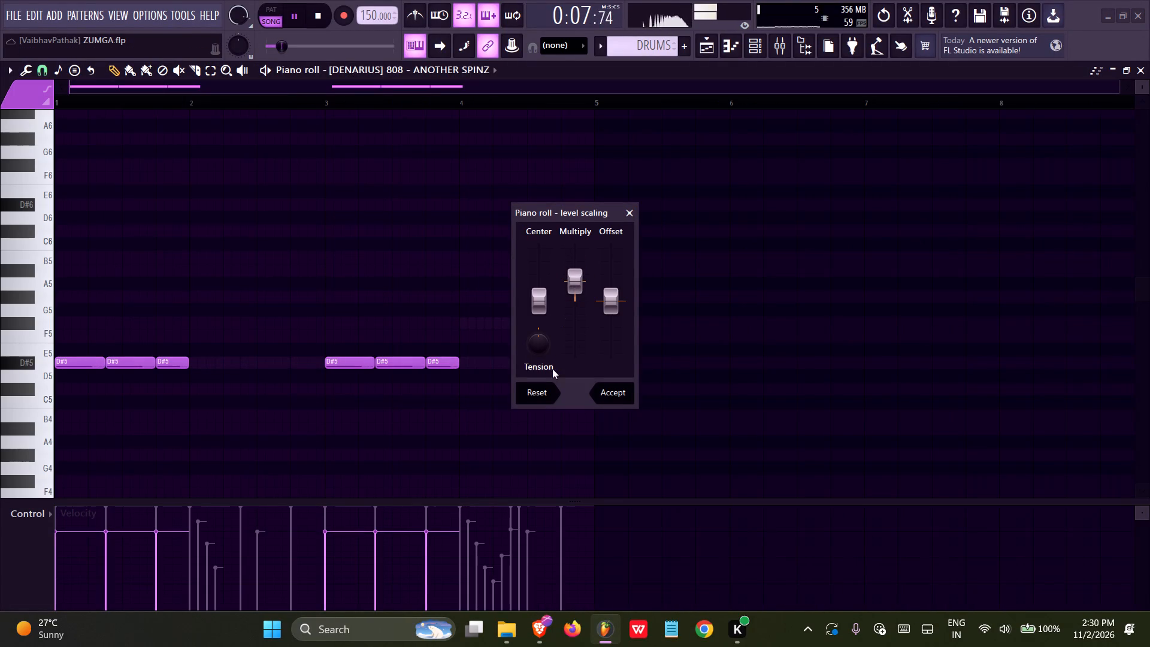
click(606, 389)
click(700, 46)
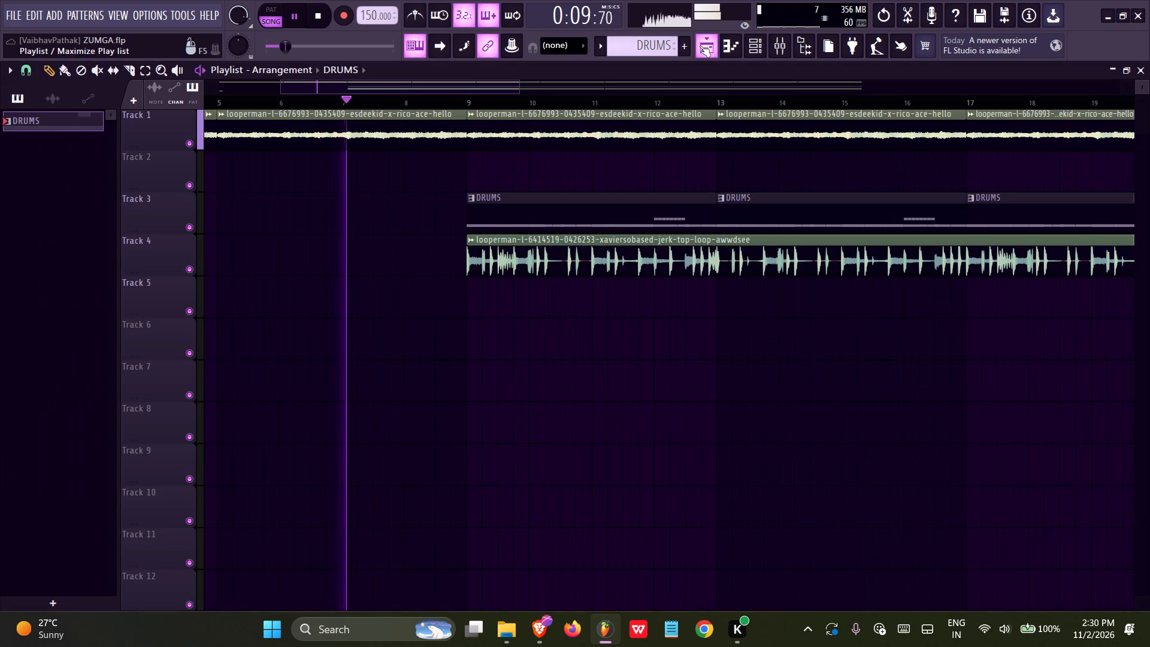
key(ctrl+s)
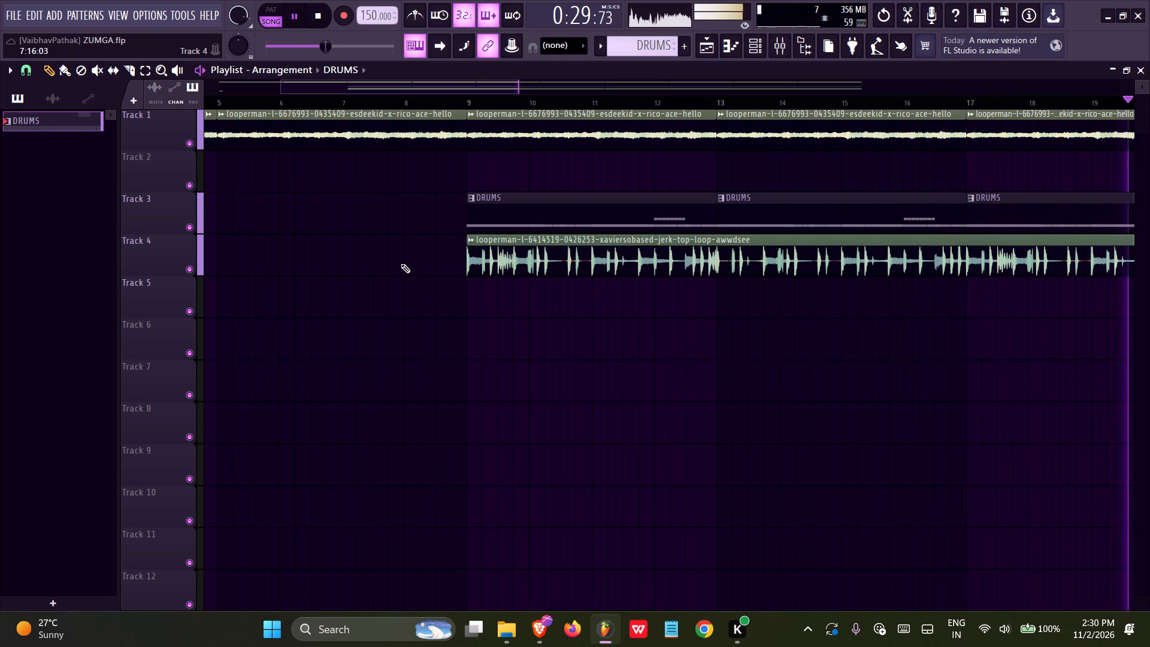
Recheck the 808 note velocities in the DRUMS pattern, return to the playlist, save, and look at the esdeekid loop clip.
double_click(512, 216)
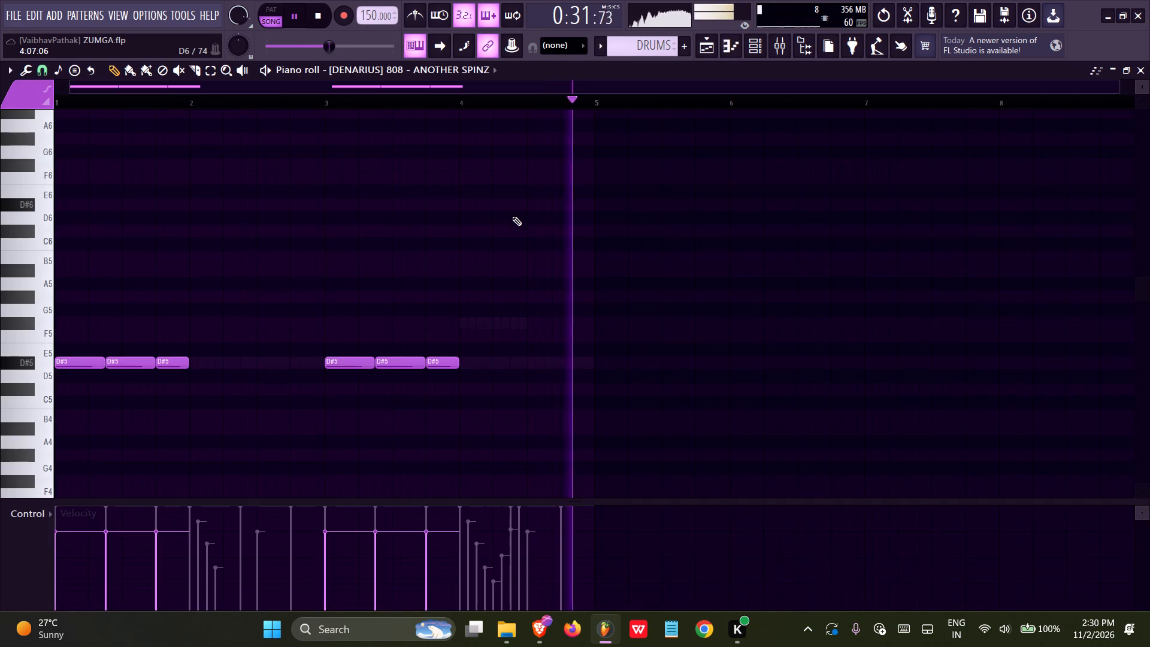
ctrl+scroll(512, 216, down, 5)
key(ctrl+s)
click(710, 51)
ctrl+scroll(493, 214, down, 15)
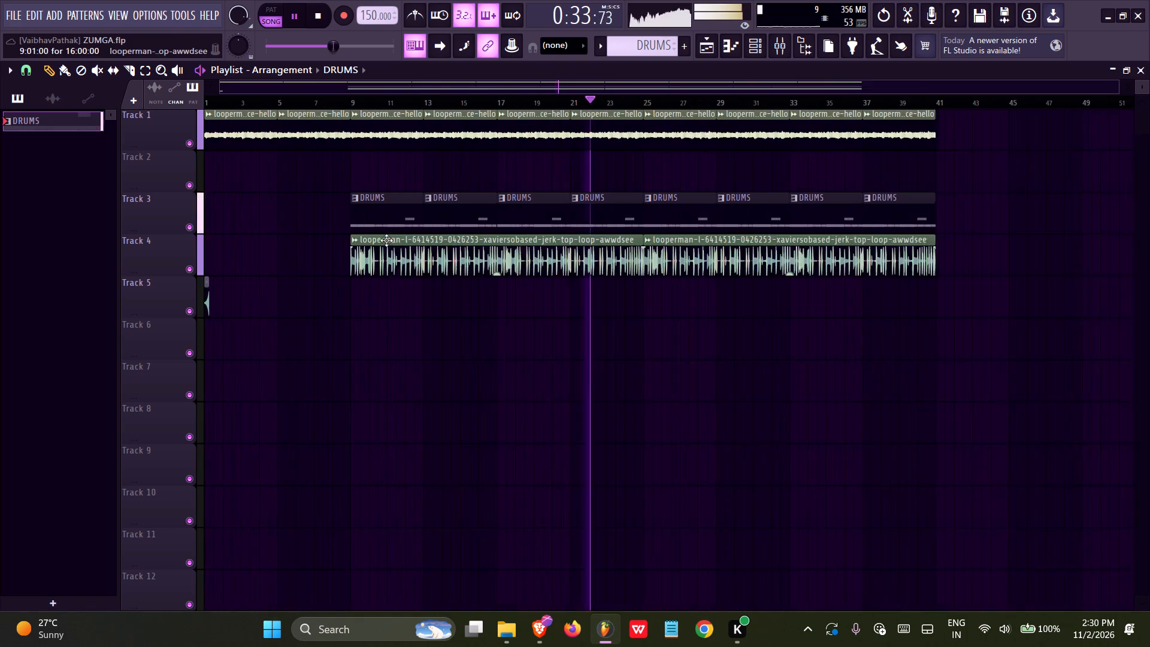
key(ctrl+s)
double_click(282, 134)
right_click(480, 164)
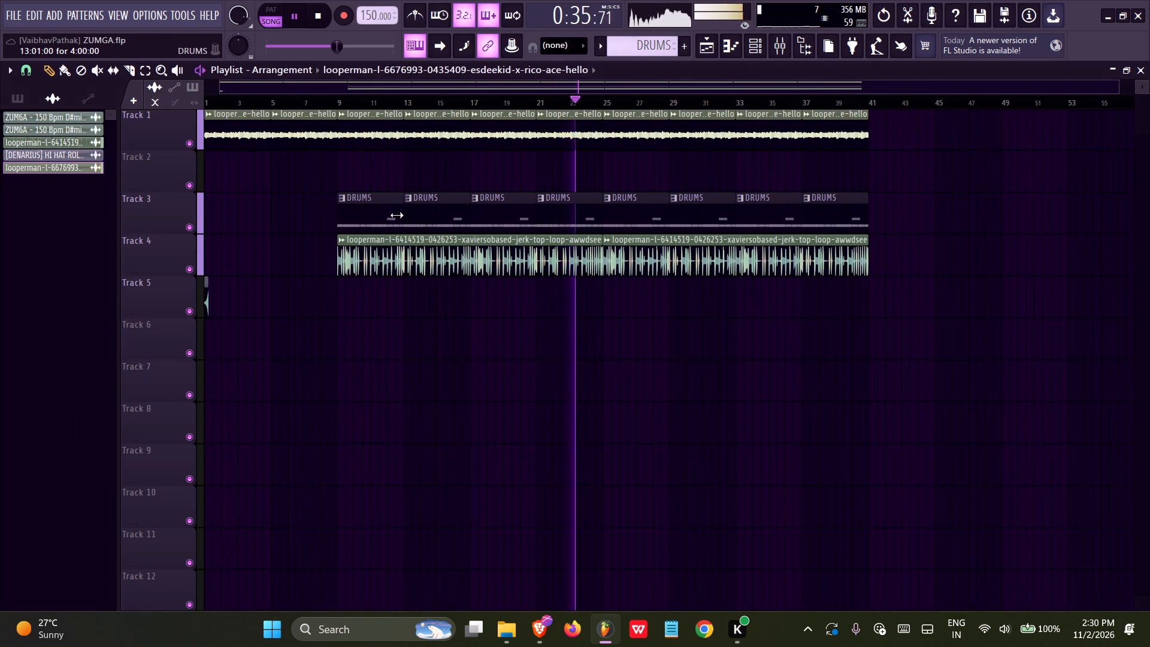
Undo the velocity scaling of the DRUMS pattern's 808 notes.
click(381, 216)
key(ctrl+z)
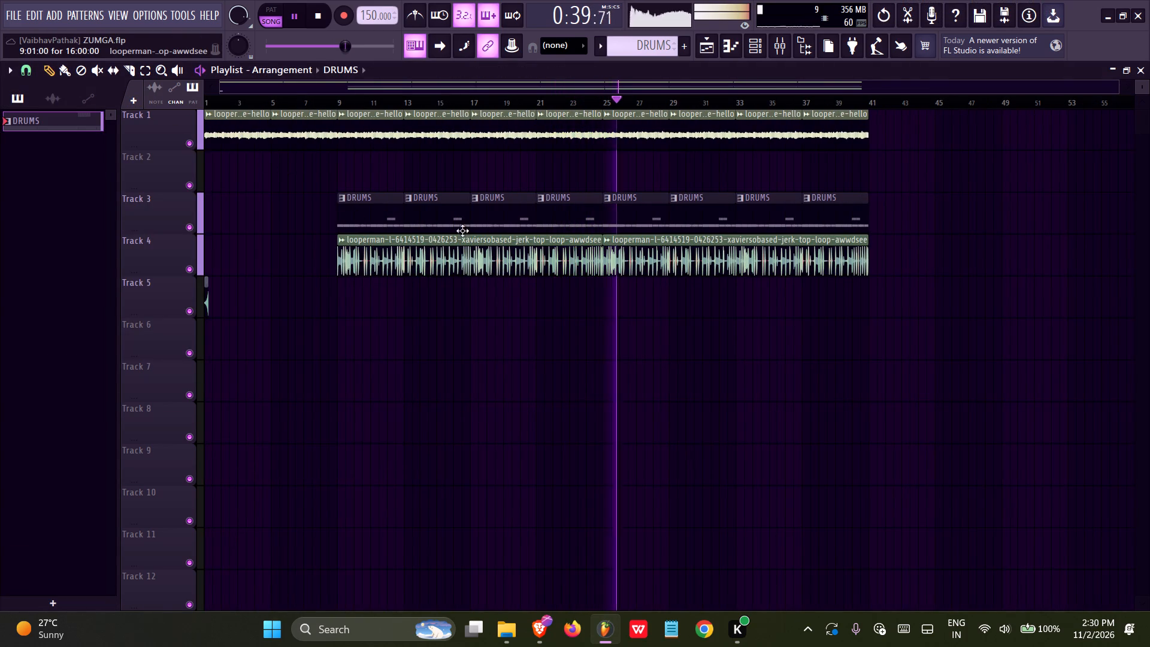
Examine the 808 and 5 STAR snare notes of the DRUMS pattern in the piano roll, return to the playlist and save.
double_click(377, 217)
ctrl+scroll(497, 249, down, 5)
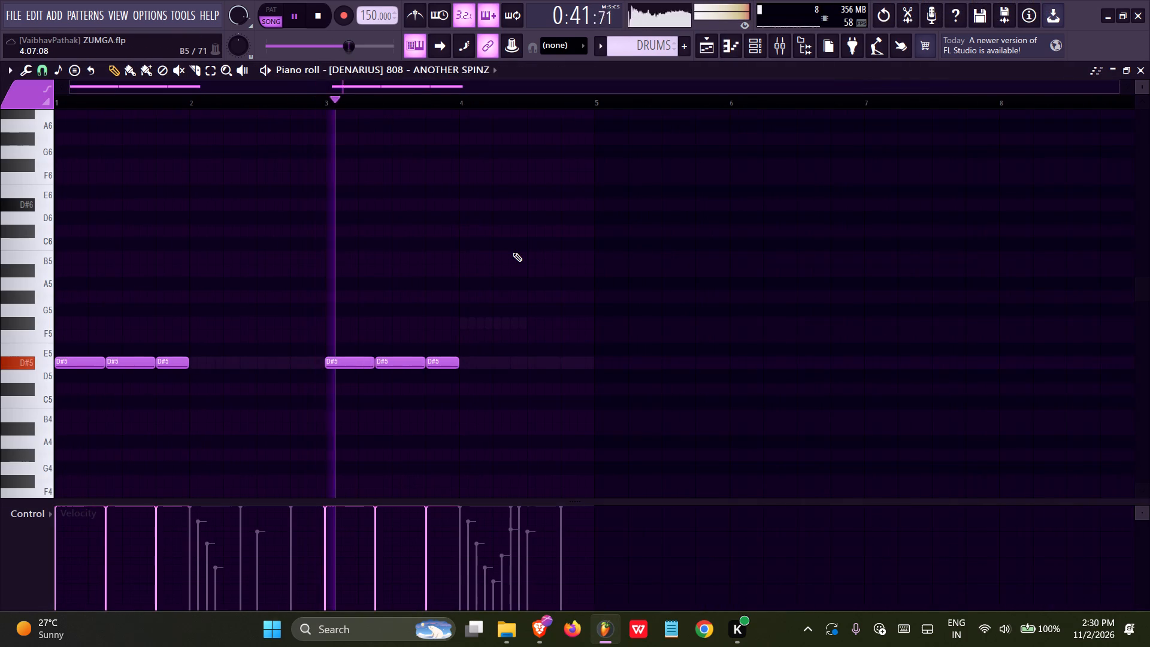
ctrl+scroll(513, 252, down, 4)
click(452, 70)
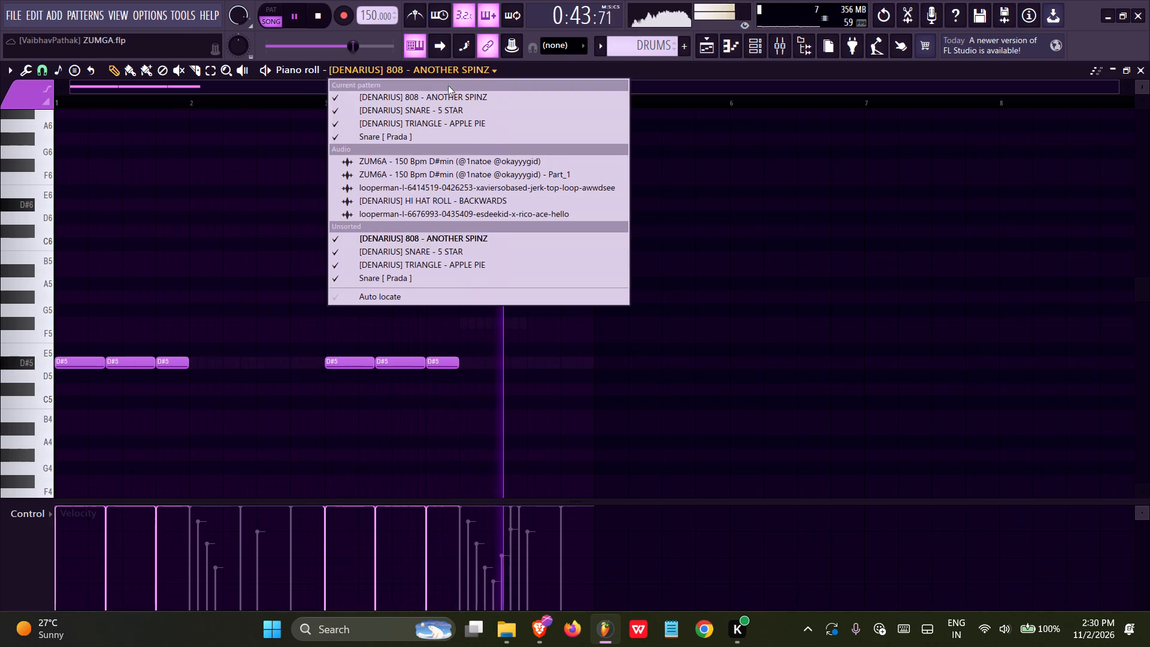
click(405, 116)
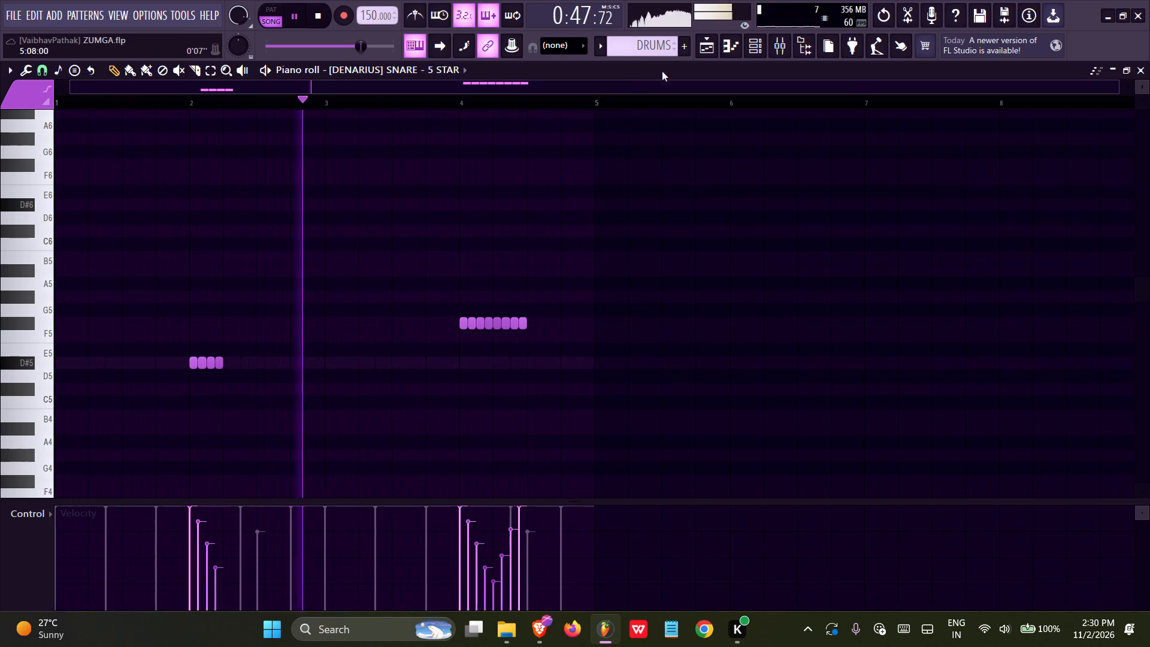
click(701, 53)
double_click(392, 207)
ctrl+scroll(476, 222, down, 2)
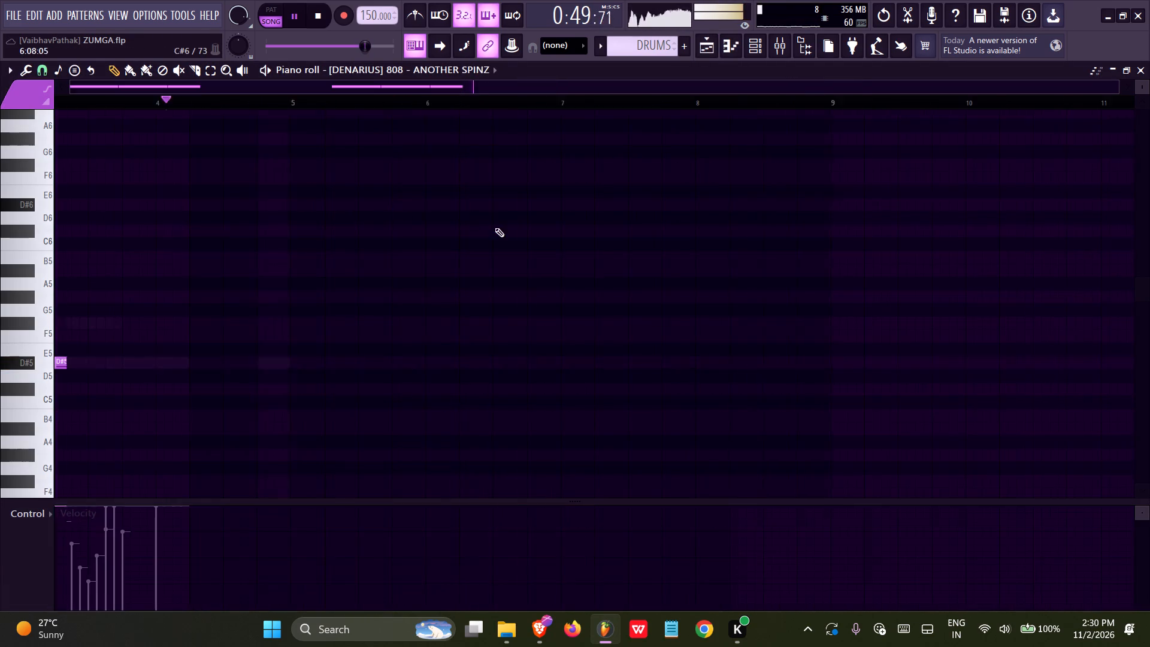
ctrl+scroll(495, 228, down, 7)
click(697, 55)
key(ctrl+s)
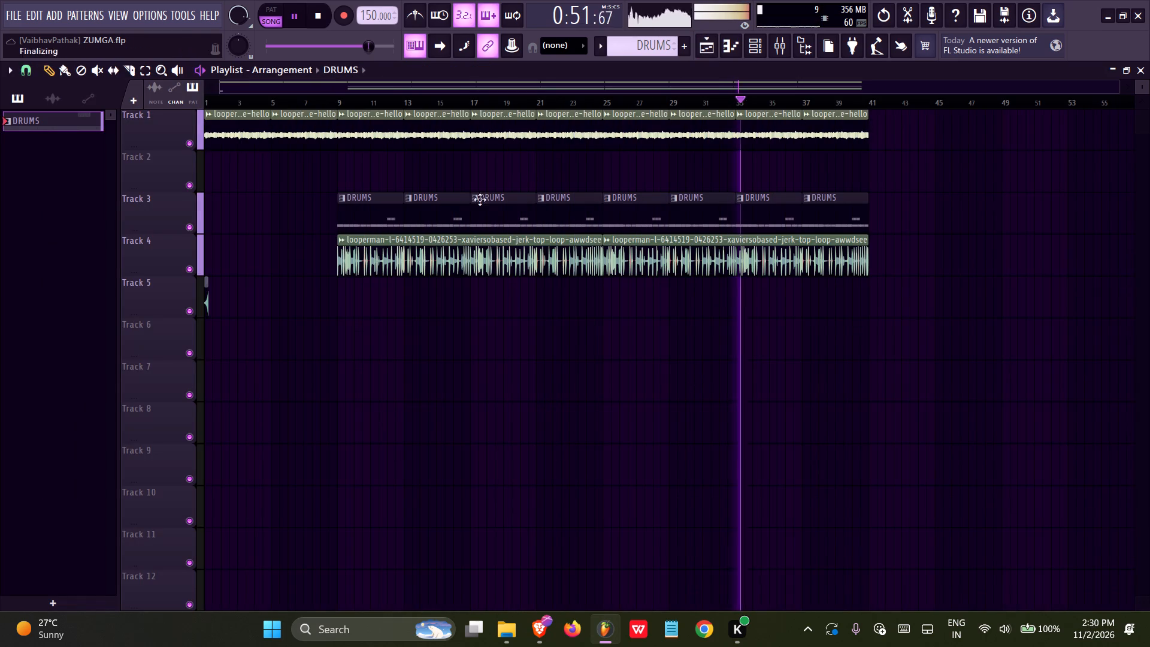
Delete the esdeekid loop, DRUMS and jerk top loop clips from bar 25 onward and save the project.
right_click(659, 243)
right_drag(637, 223, 854, 213)
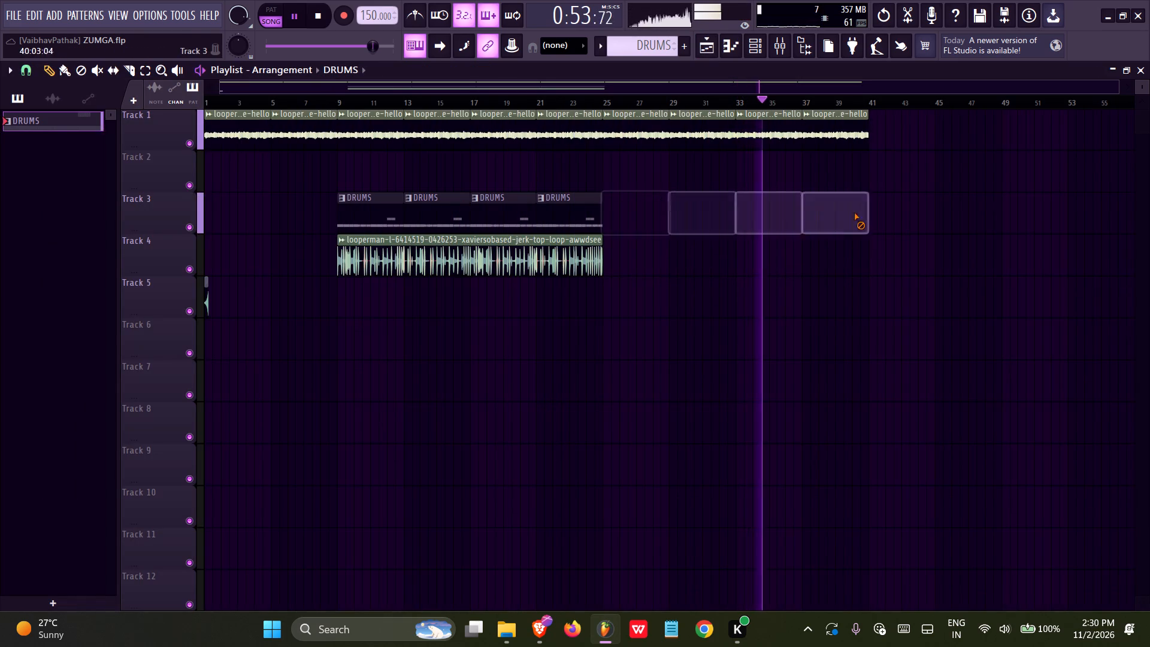
right_drag(854, 213, 851, 125)
key(ctrl+s)
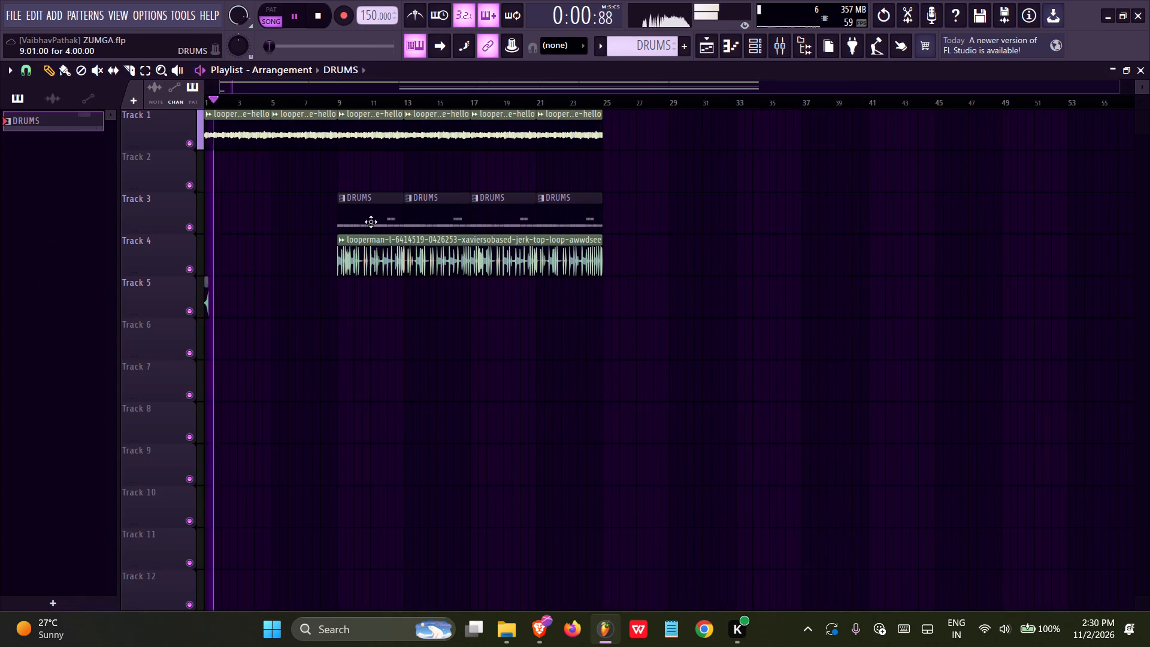
Route the four DRUMS channels (808, 5 STAR snare, APPLE PIE triangle, Prada snare) to mixer tracks 3 to 6.
click(370, 218)
click(746, 48)
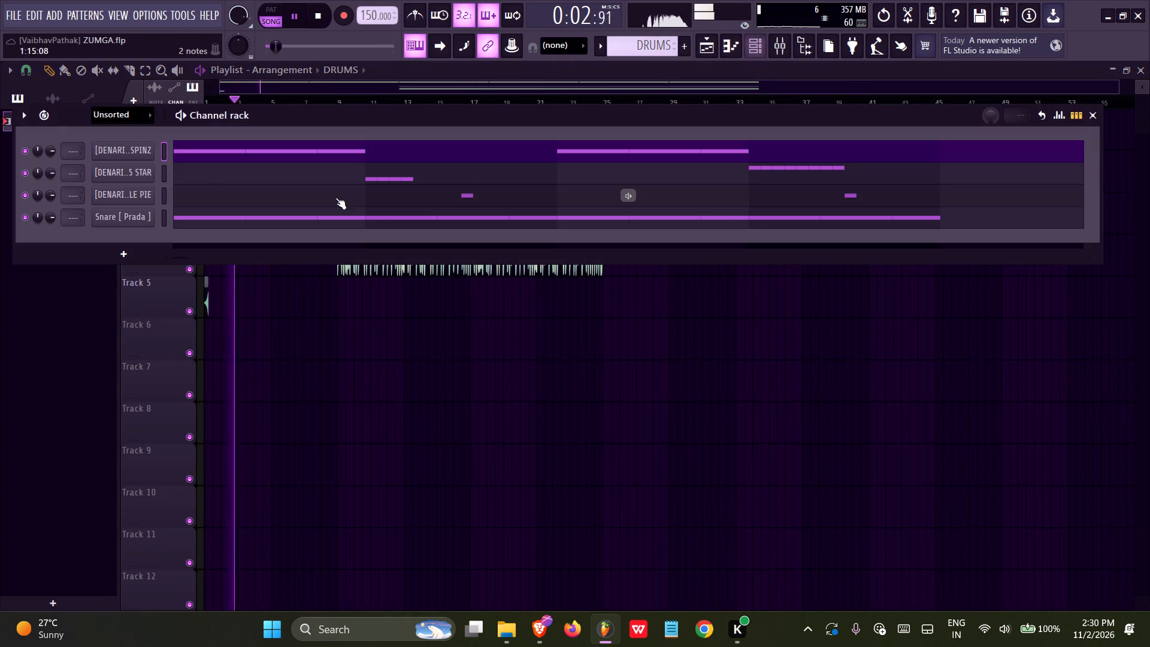
click(167, 150)
ctrl+shift+click(165, 170)
ctrl+shift+click(166, 187)
ctrl+shift+click(165, 207)
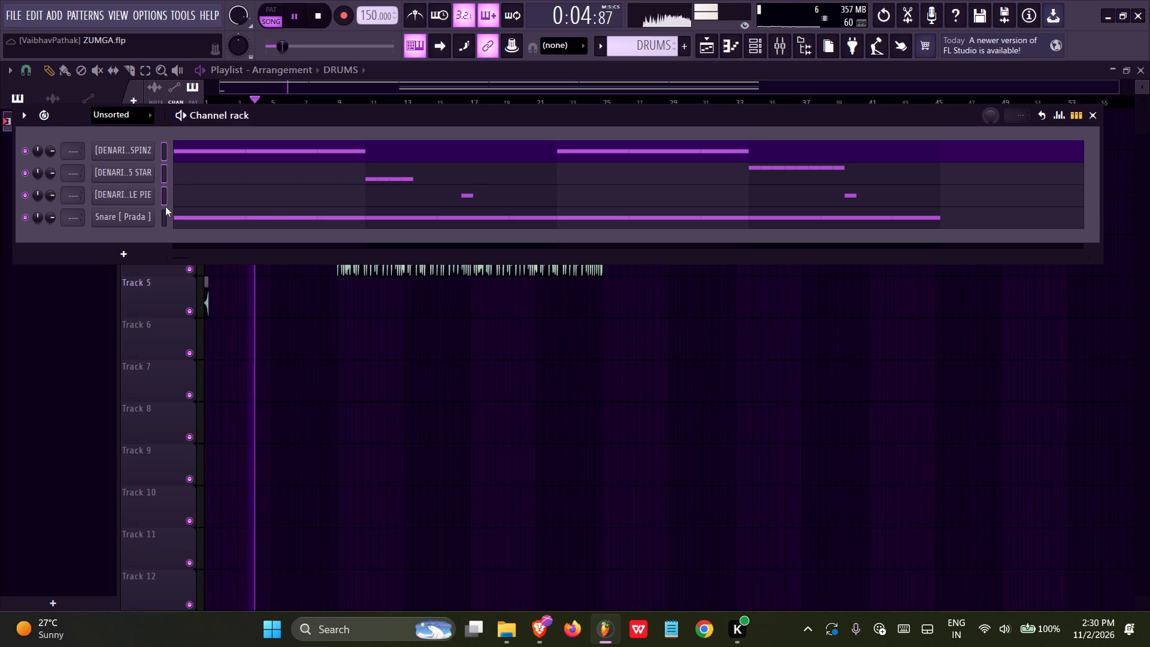
ctrl+shift+click(166, 226)
key(ctrl+l)
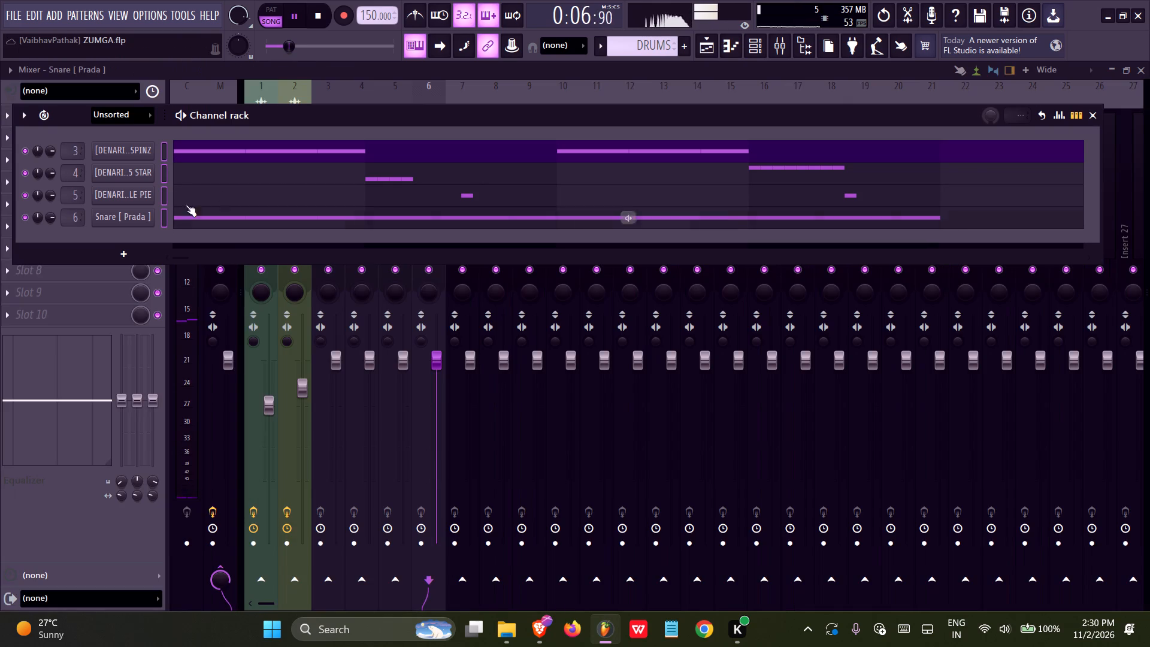
Route the jerk top loop audio clip to mixer track 7 and return to the playlist.
click(702, 51)
double_click(368, 264)
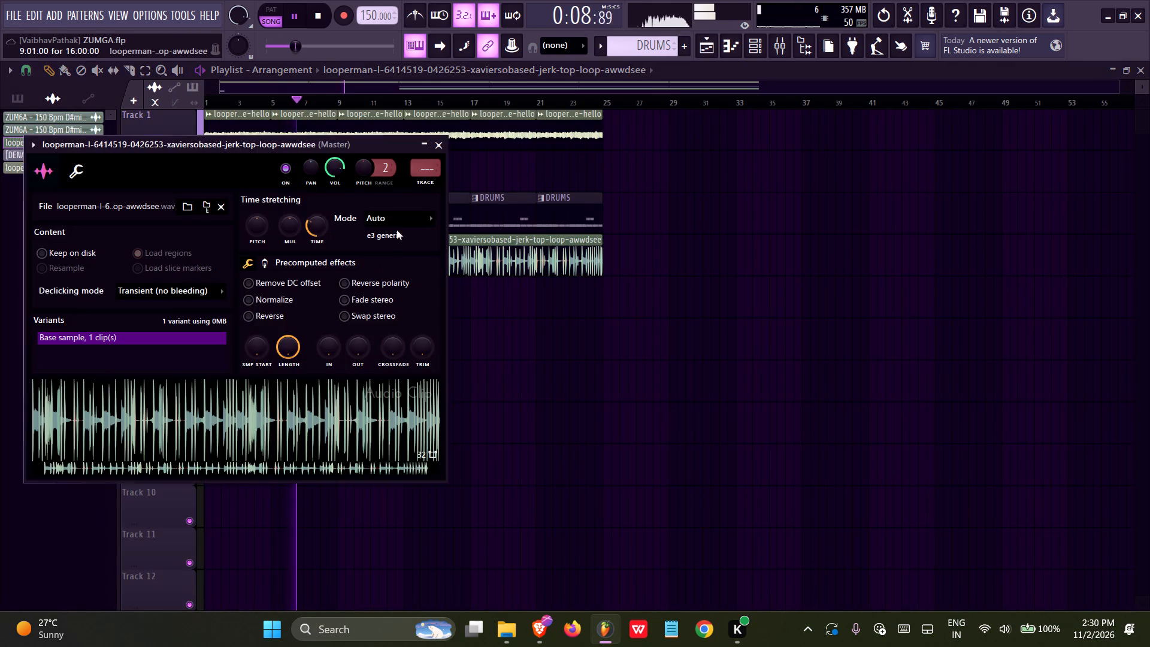
ctrl+click(415, 183)
click(702, 46)
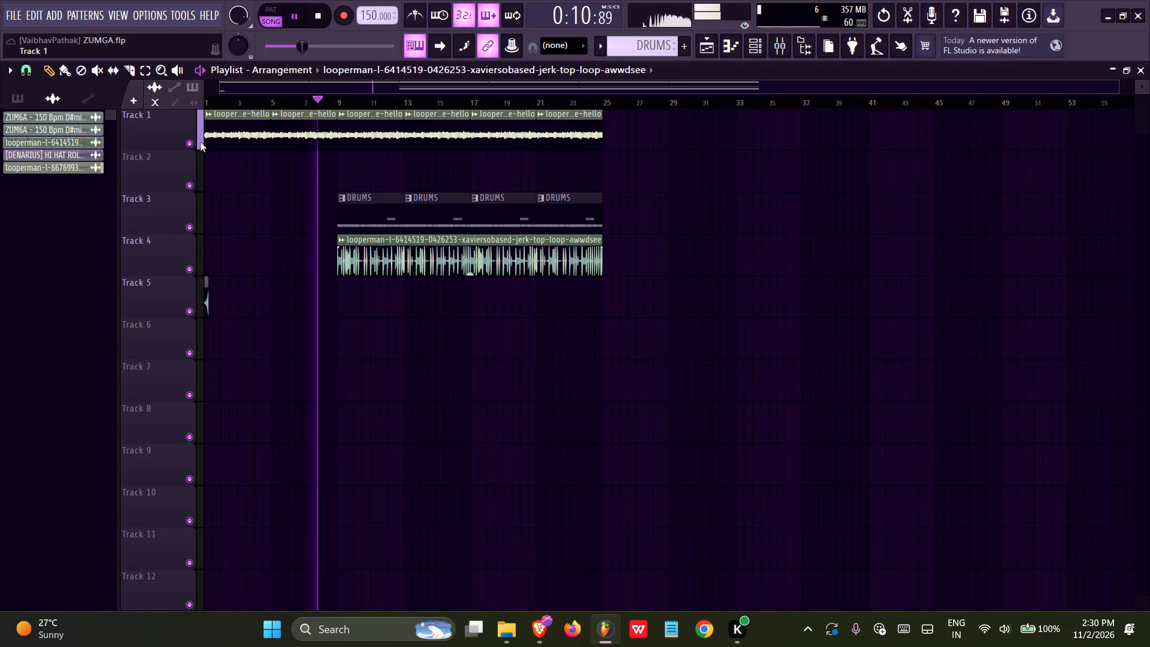
Mute the esdeekid loop's playlist track and solo the 808 track in the mixer.
click(198, 143)
click(195, 145)
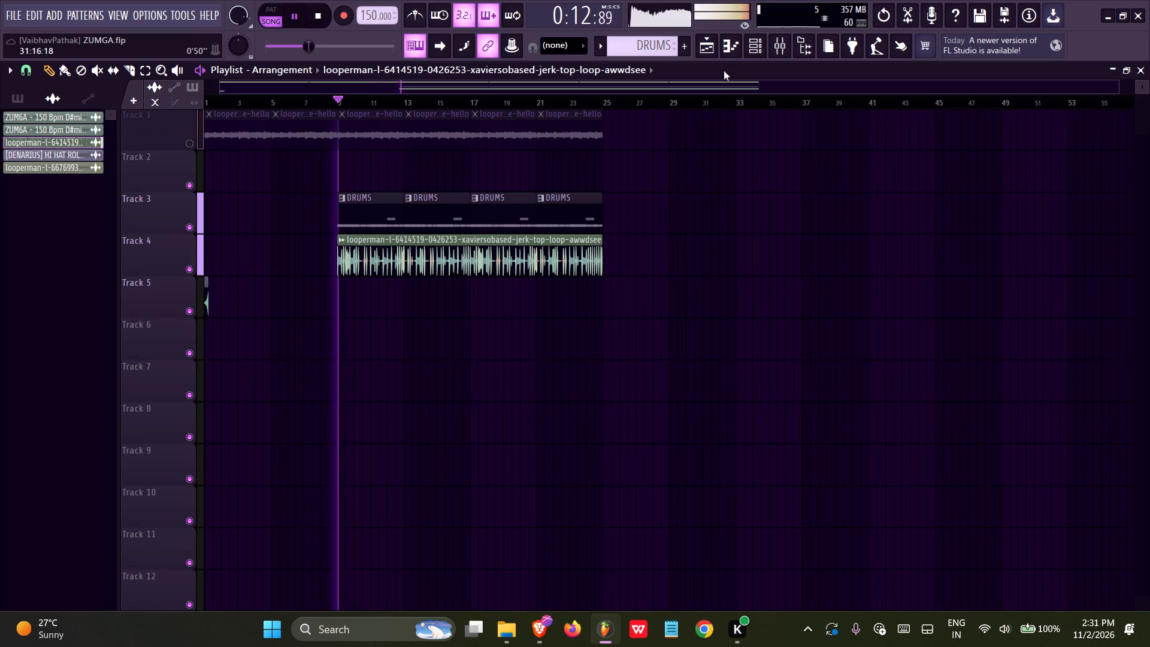
click(767, 47)
click(774, 54)
ctrl+click(335, 269)
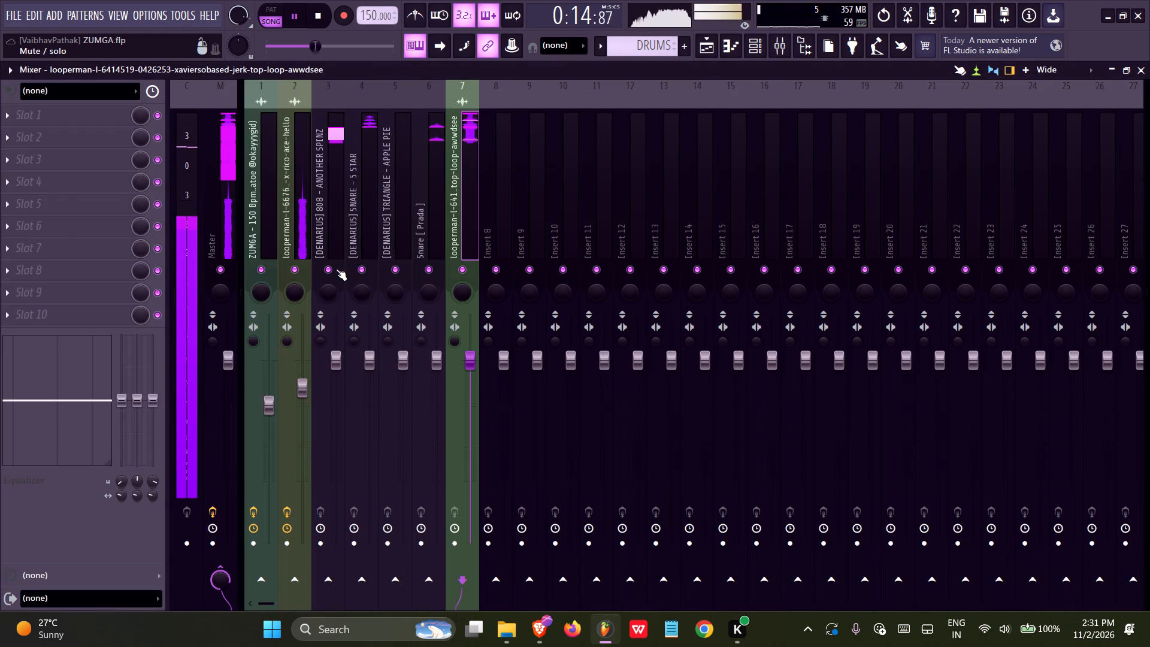
Load Bark of Dog 3 in the first effect slot of the 808 mixer track and choose a preset.
click(328, 211)
click(116, 120)
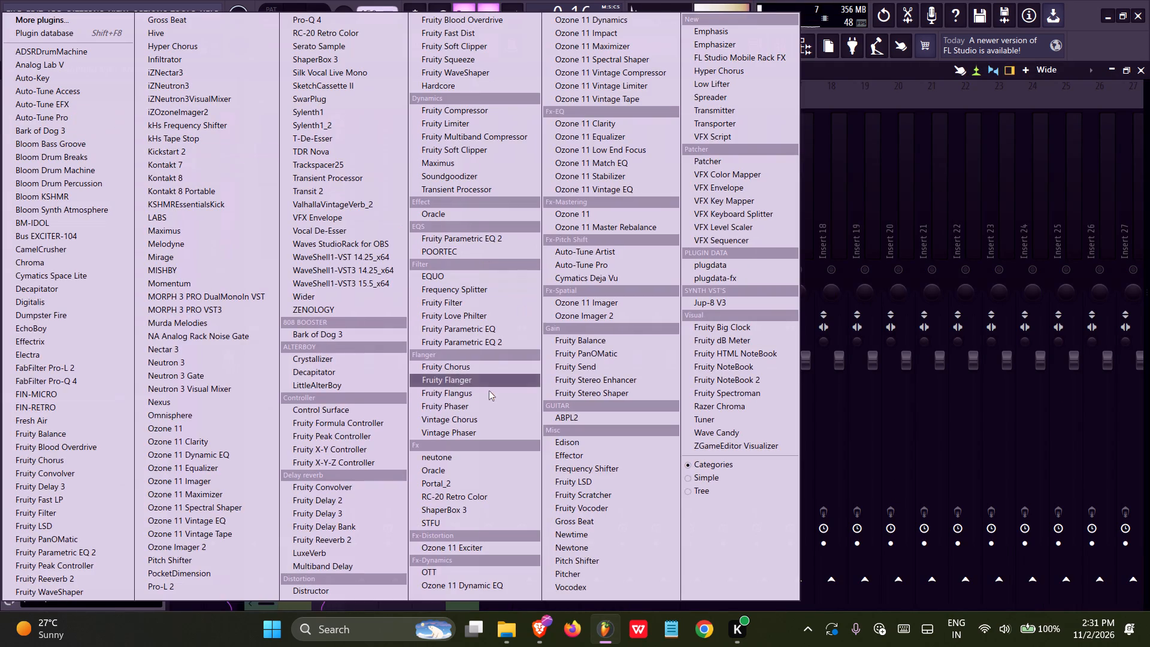
click(352, 338)
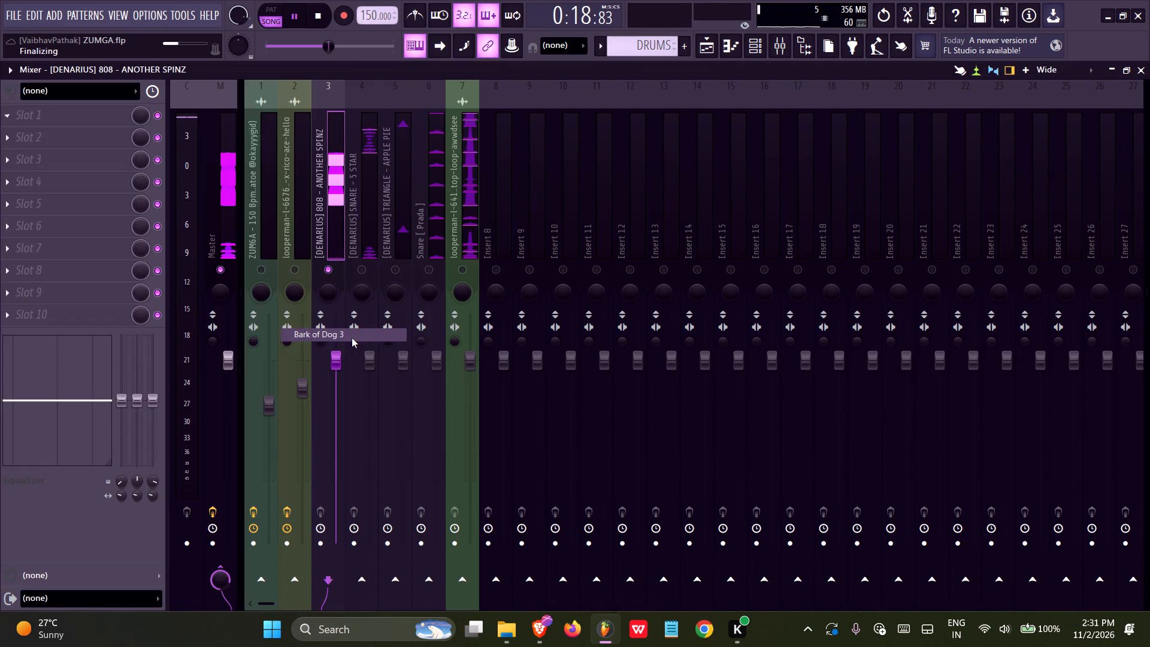
click(122, 150)
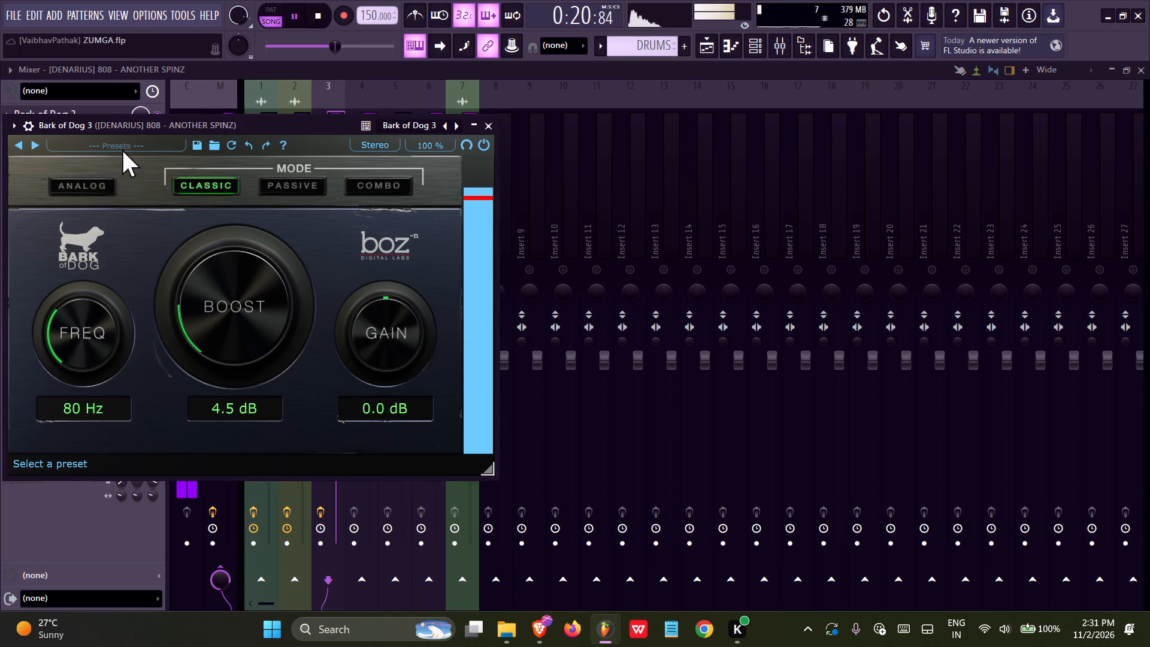
click(105, 195)
click(482, 126)
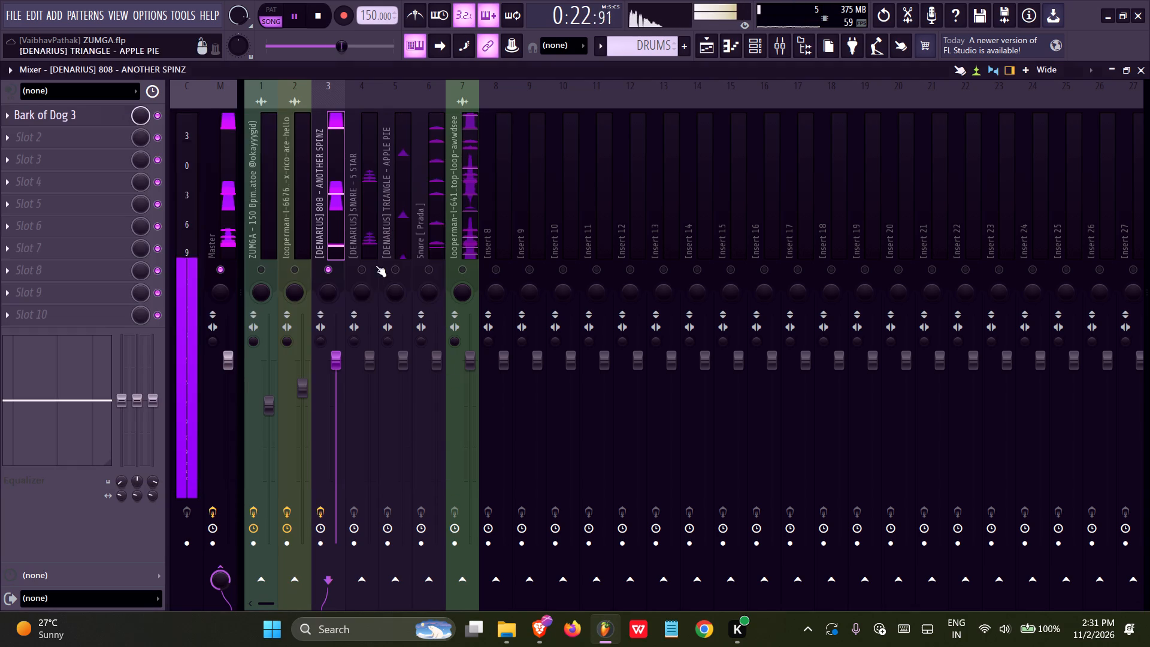
Lower the 808 mixer track's volume to about 70% (-7.2 dB).
drag(335, 358, 334, 443)
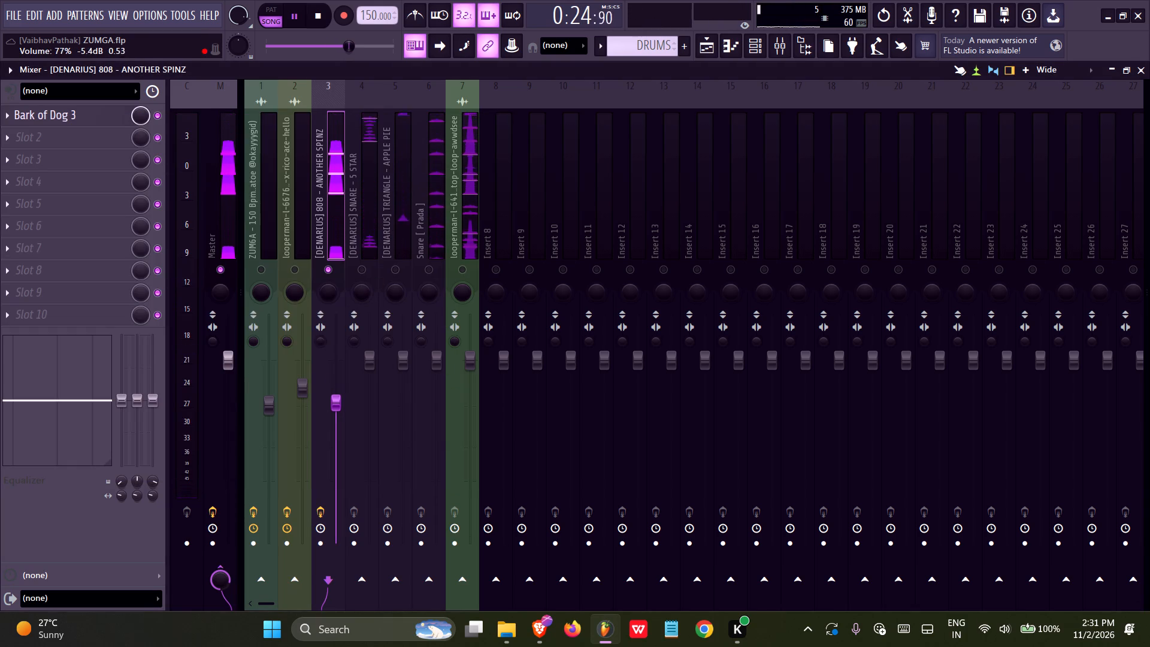
drag(334, 443, 331, 468)
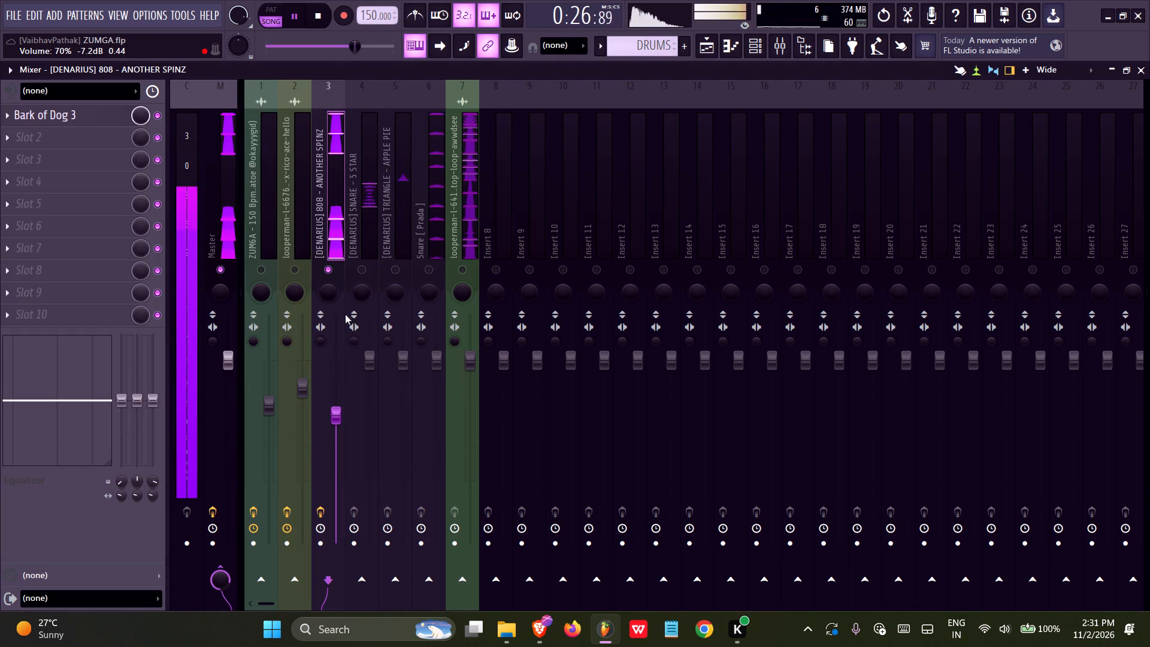
Solo the 5 STAR snare mixer track, add Fruity Parametric EQ 2 to its first slot and switch playback to pattern mode.
ctrl+click(362, 264)
click(365, 228)
click(86, 114)
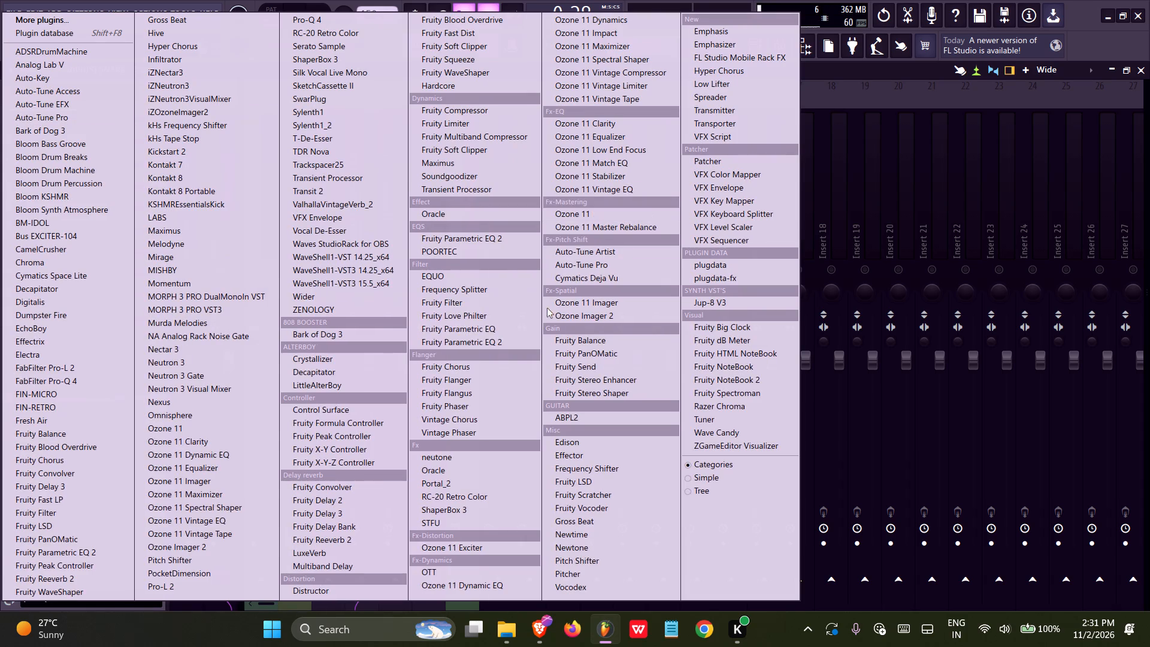
click(508, 338)
click(268, 14)
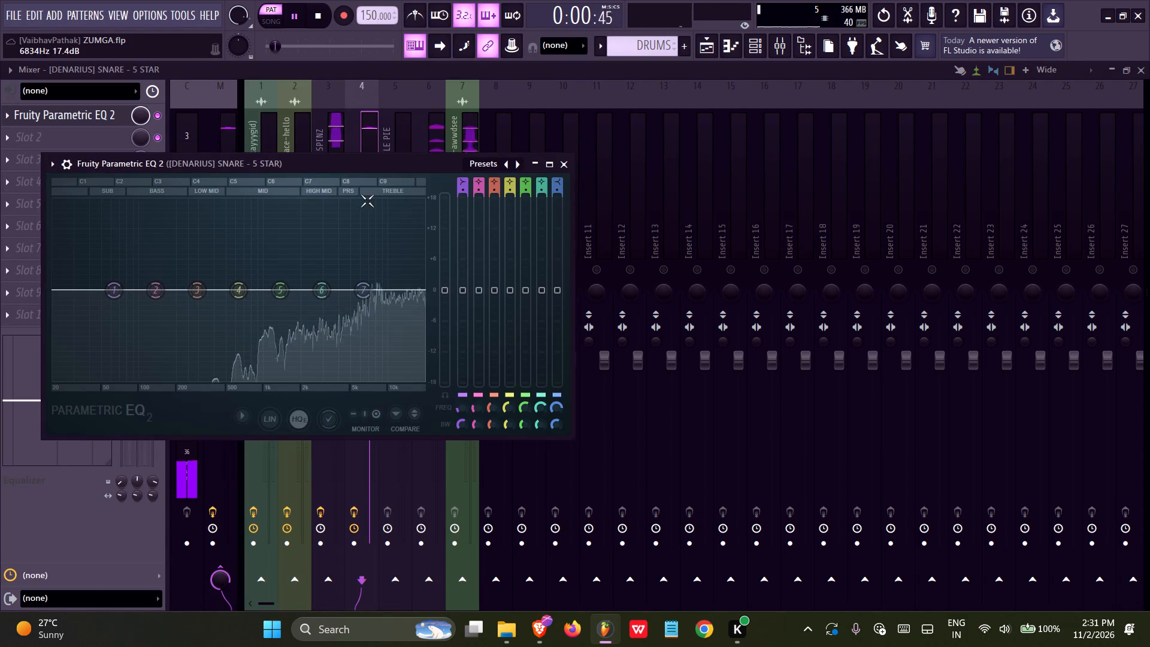
Apply the 20Hz + 18kHz cut preset to the snare's EQ and raise the band 1 high-pass frequency.
double_click(517, 167)
drag(64, 286, 296, 355)
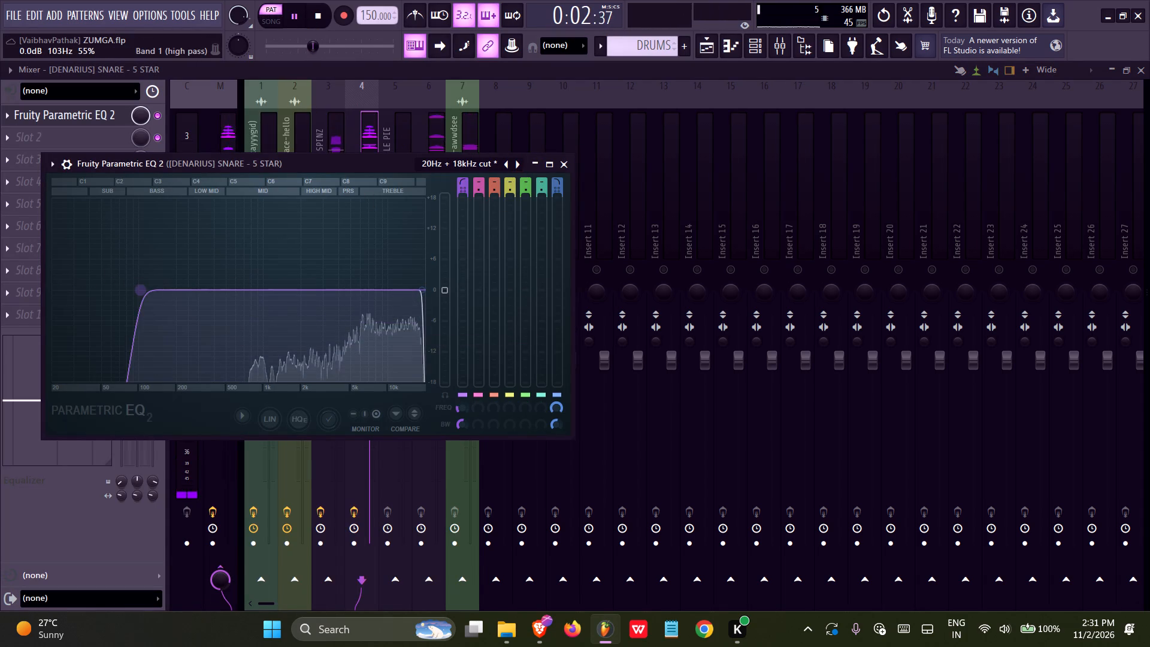
drag(296, 355, 473, 397)
Add Decapitator to the second effect slot of the 5 STAR snare track and set its Drive to about 2.
click(108, 129)
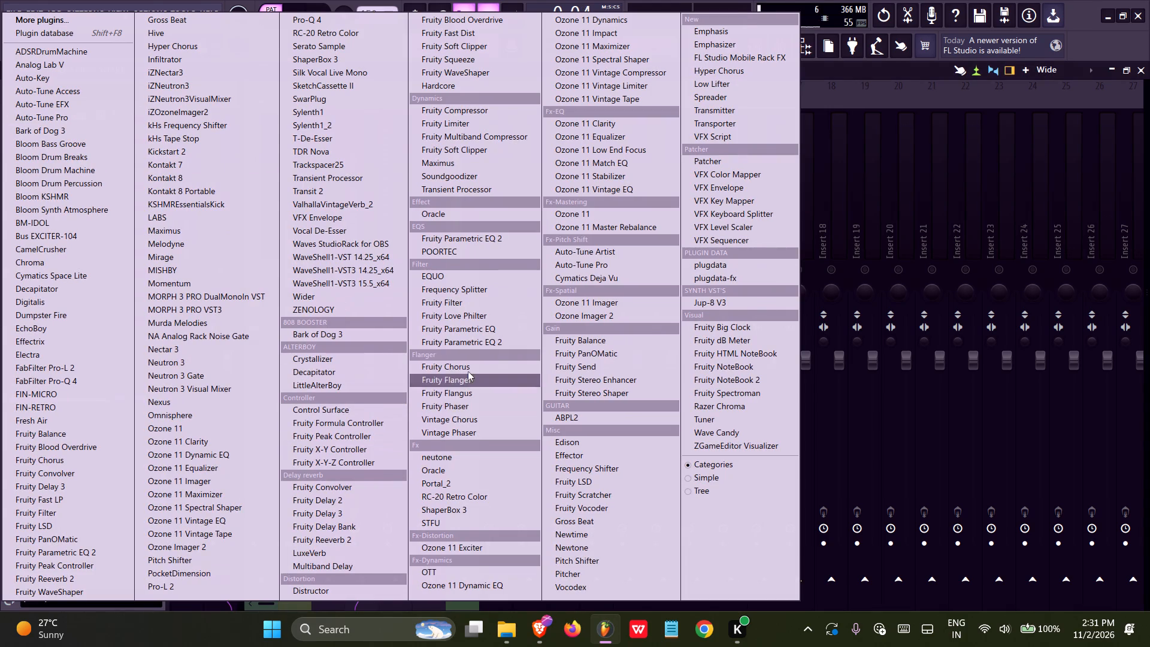
click(323, 370)
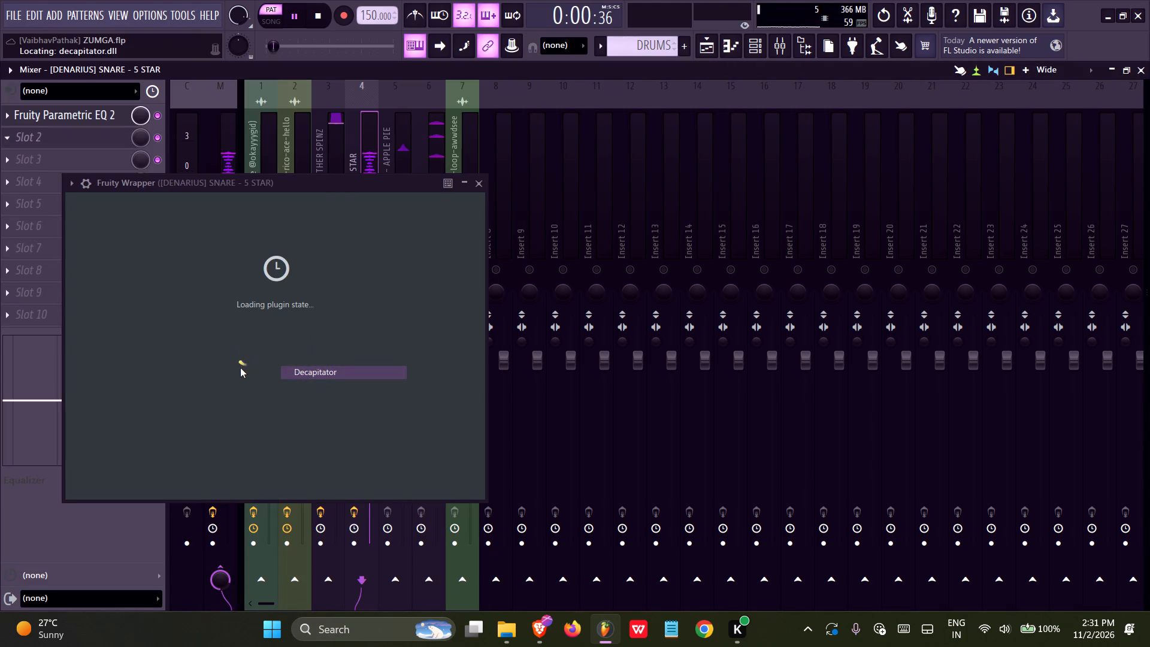
drag(175, 337, 158, 306)
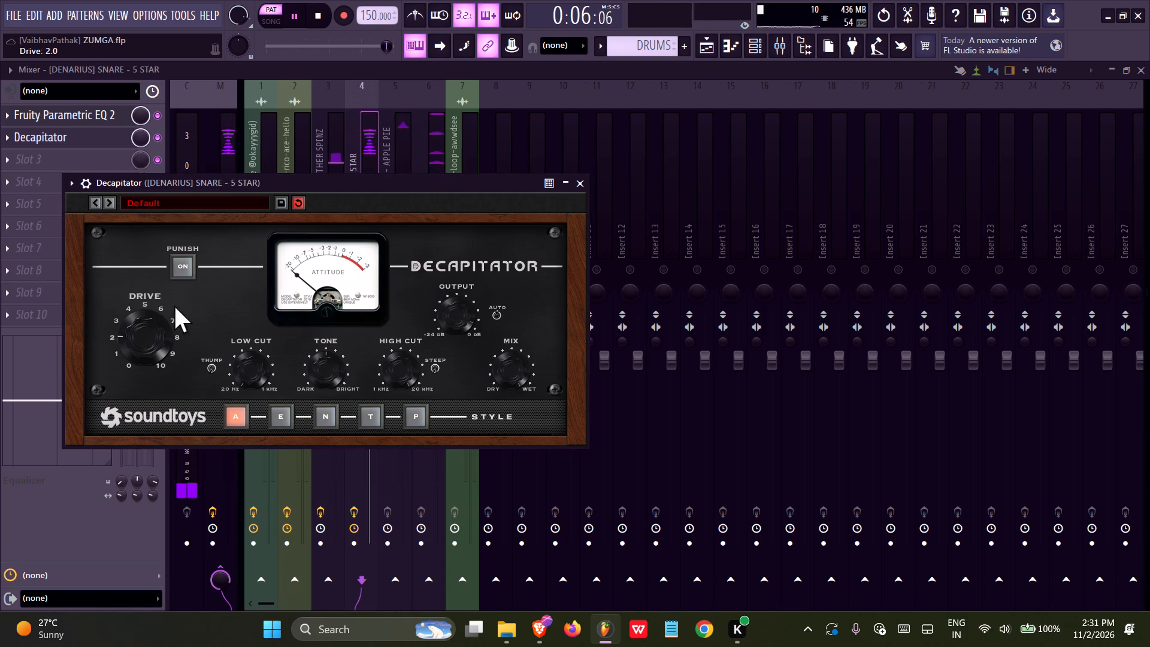
click(576, 186)
Lower the 5 STAR snare track's volume to about 68% (-7.8 dB) and pan it slightly to the left.
drag(368, 368, 352, 453)
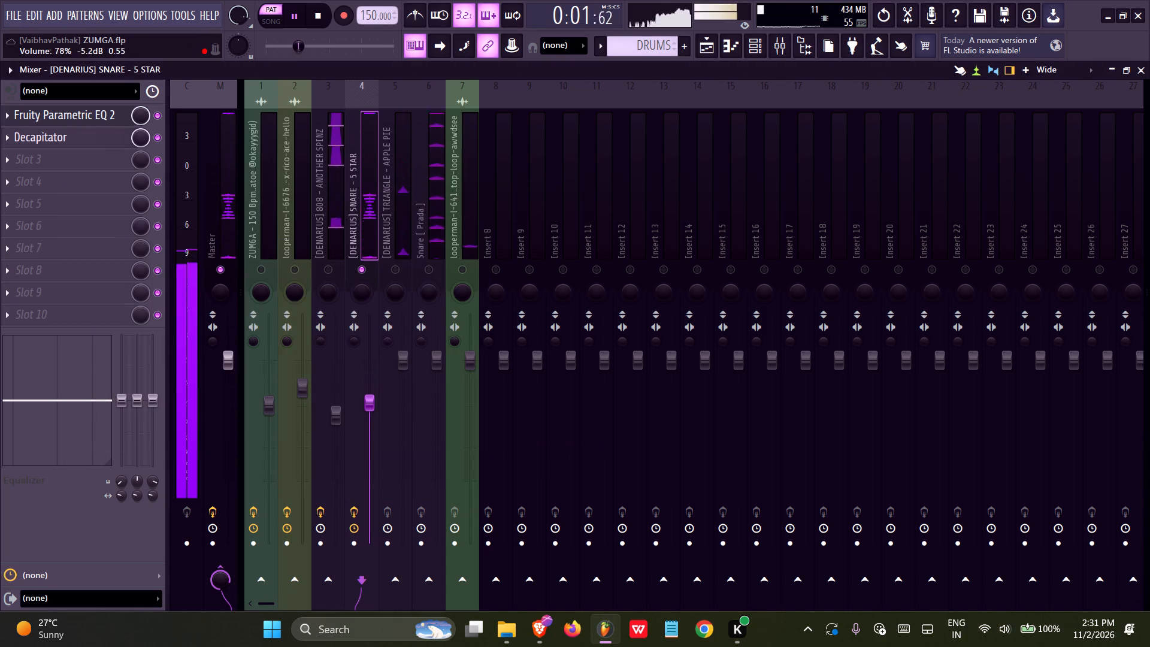
drag(352, 453, 347, 486)
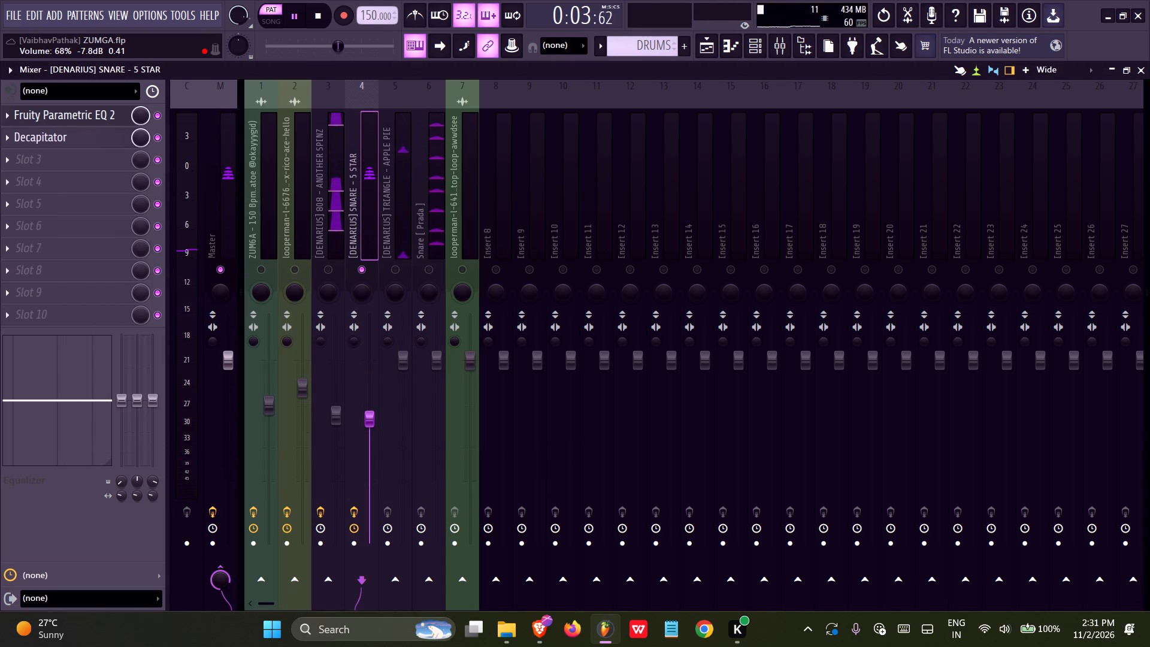
drag(347, 486, 368, 419)
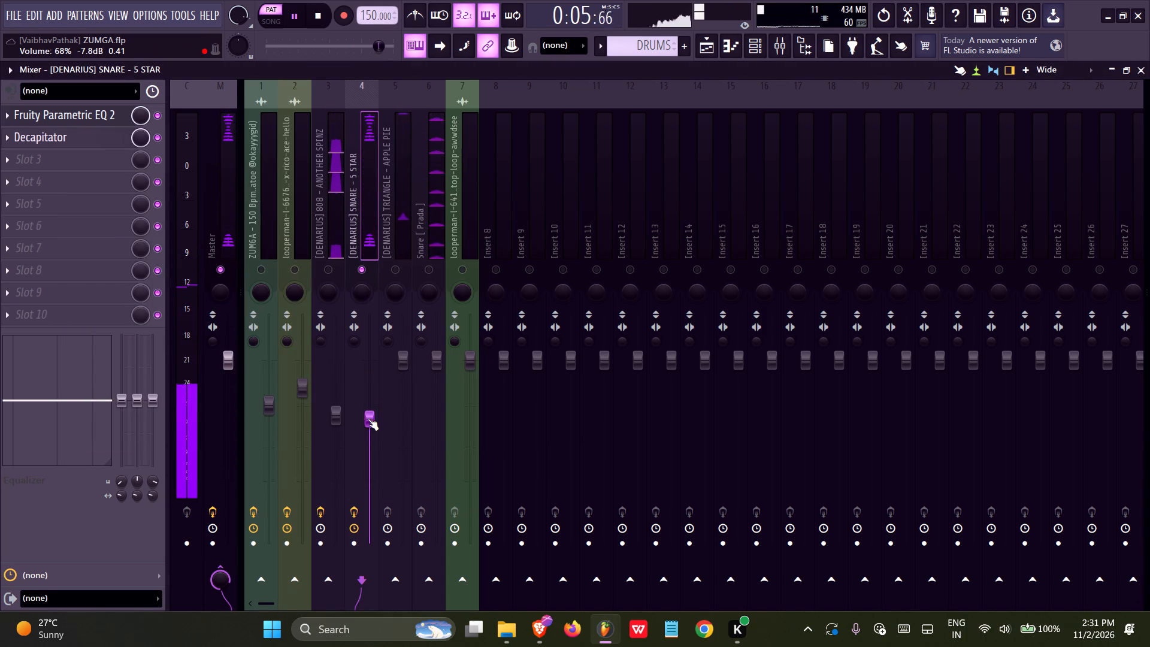
drag(368, 419, 347, 486)
drag(367, 291, 346, 329)
Unmute the APPLE PIE triangle mixer track and lower its volume.
click(394, 269)
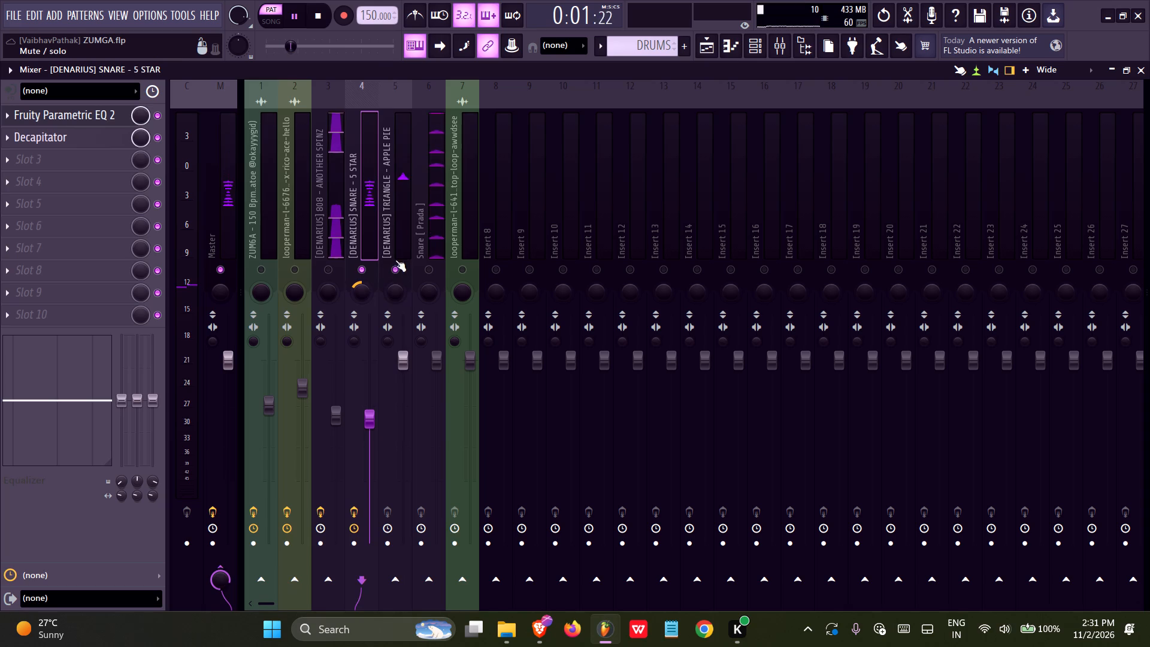
click(397, 224)
drag(405, 352, 405, 380)
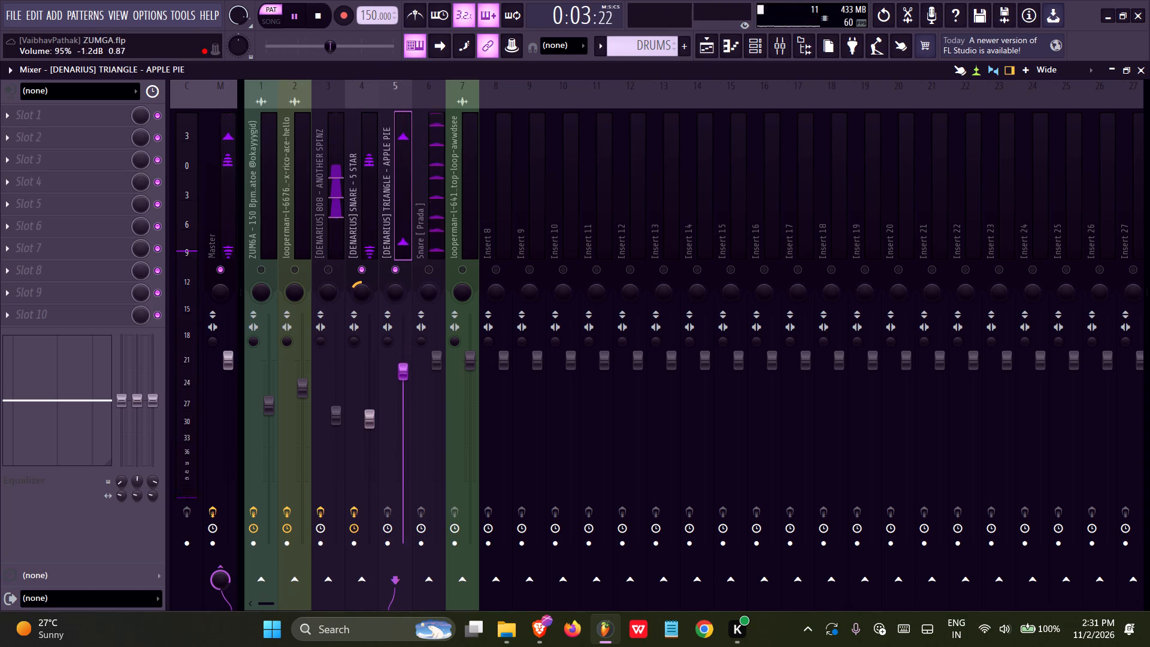
drag(405, 380, 401, 433)
Unmute the Snare [ Prada ] track, add Fruity Parametric EQ 2 and pull its low-shelf band 1 down to about -18 dB at 351 Hz.
click(430, 267)
click(430, 222)
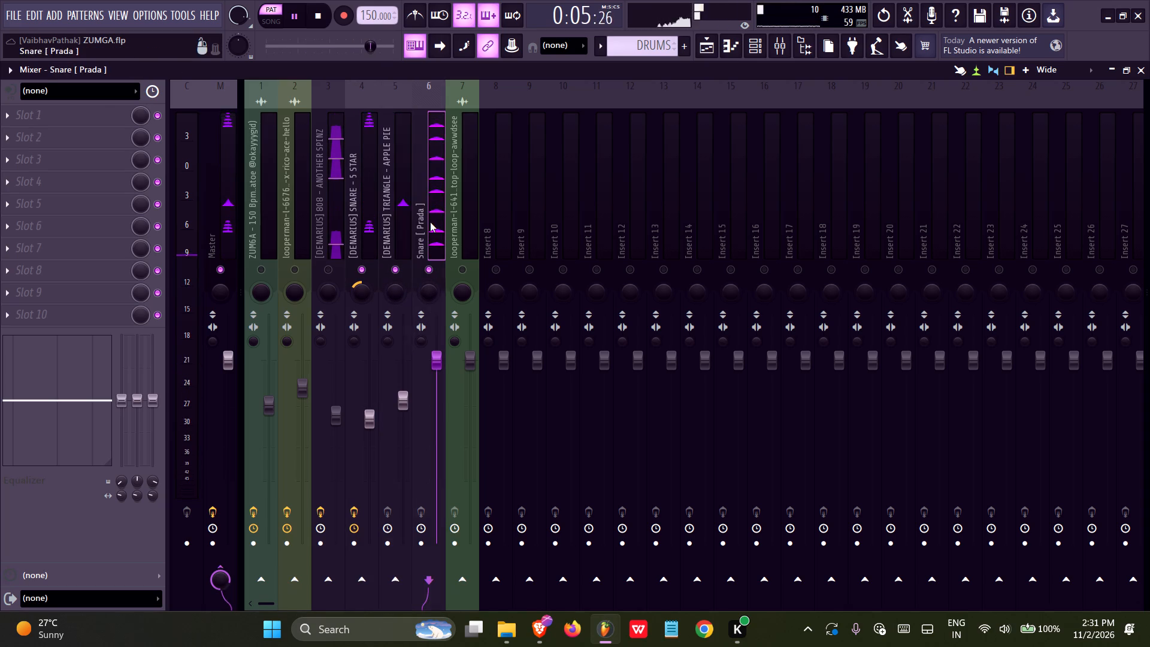
click(100, 112)
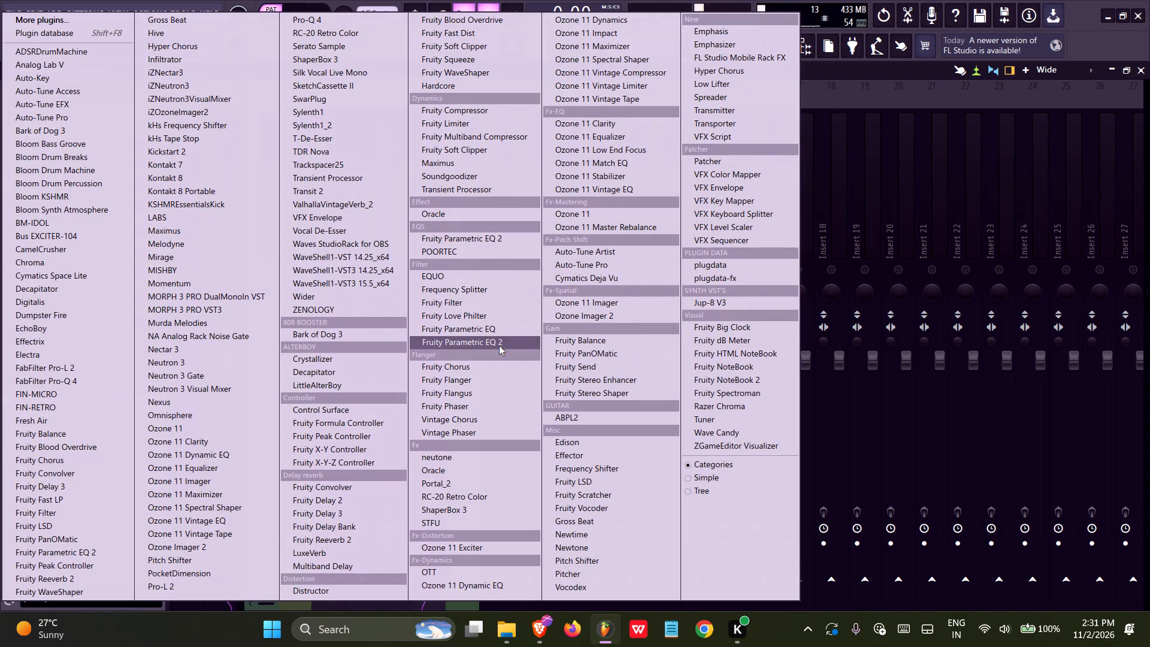
click(498, 345)
drag(187, 363, 410, 43)
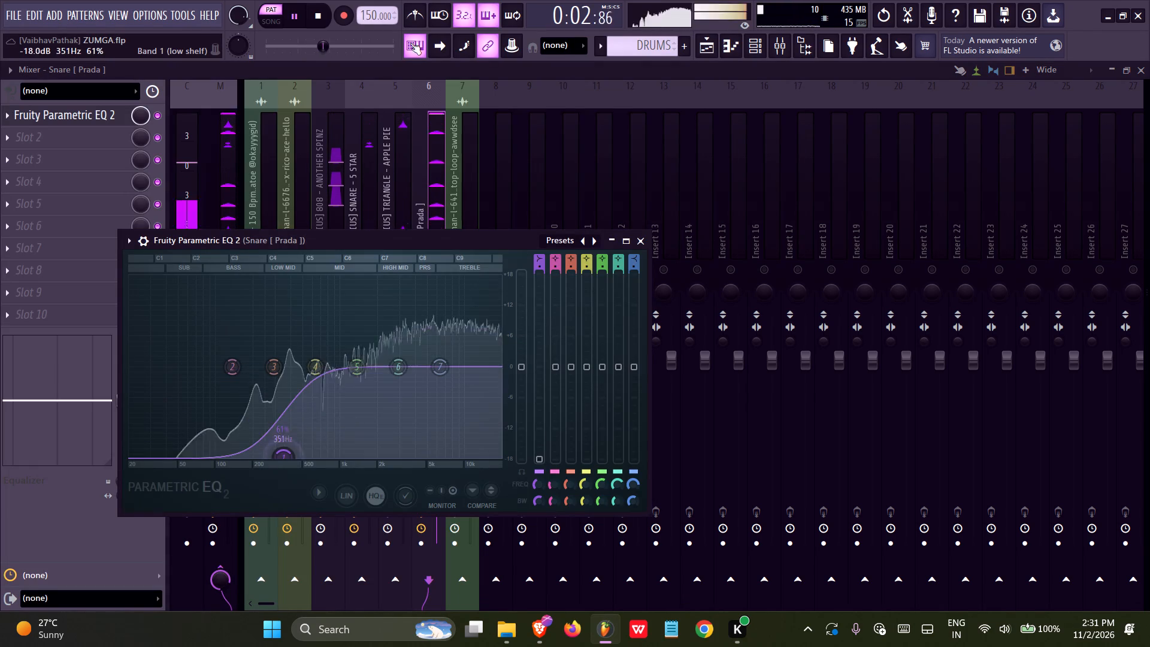
drag(410, 43, 410, 44)
Add Decapitator to the second effect slot of the Snare [ Prada ] track and increase its Drive.
click(96, 137)
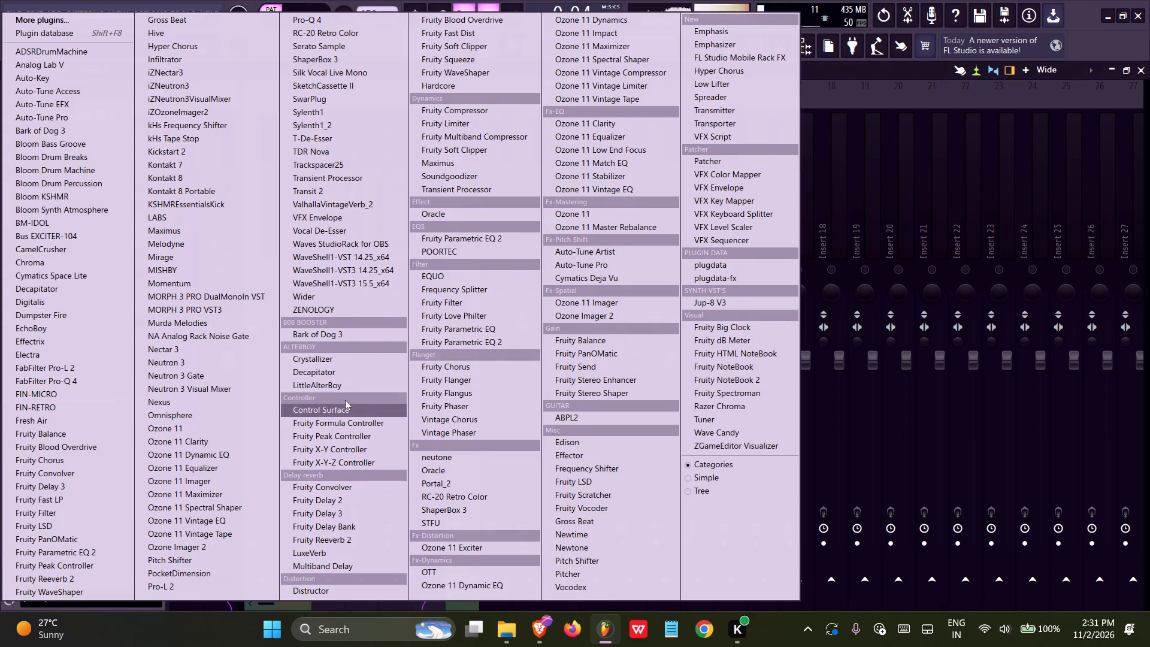
click(336, 373)
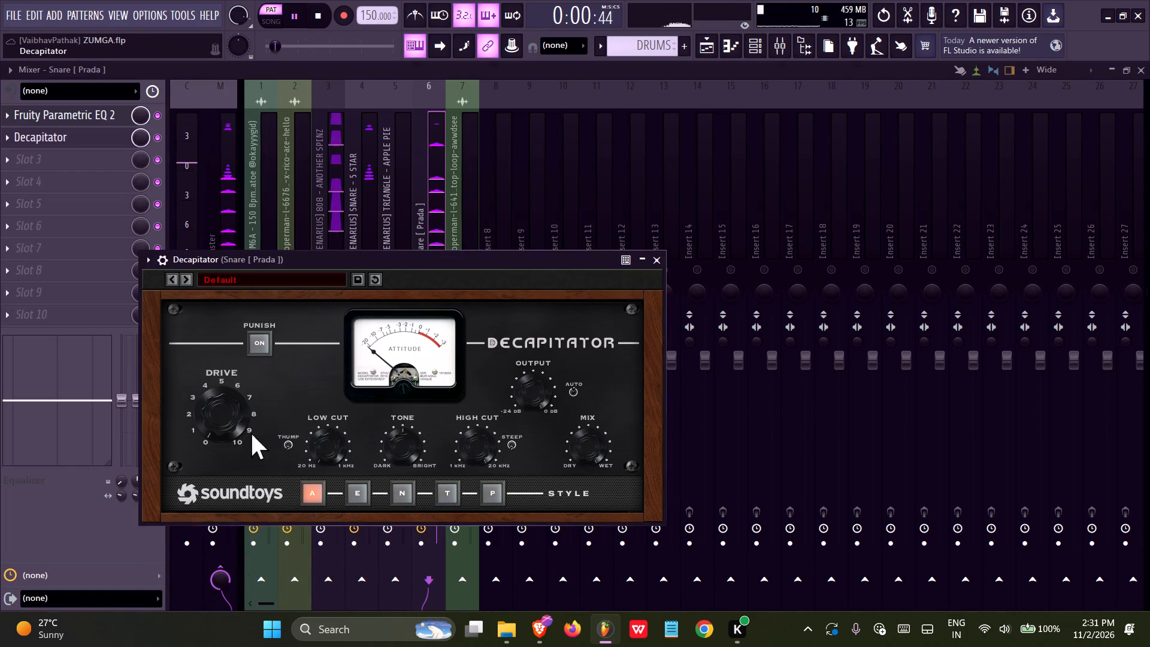
drag(220, 411, 214, 384)
click(652, 265)
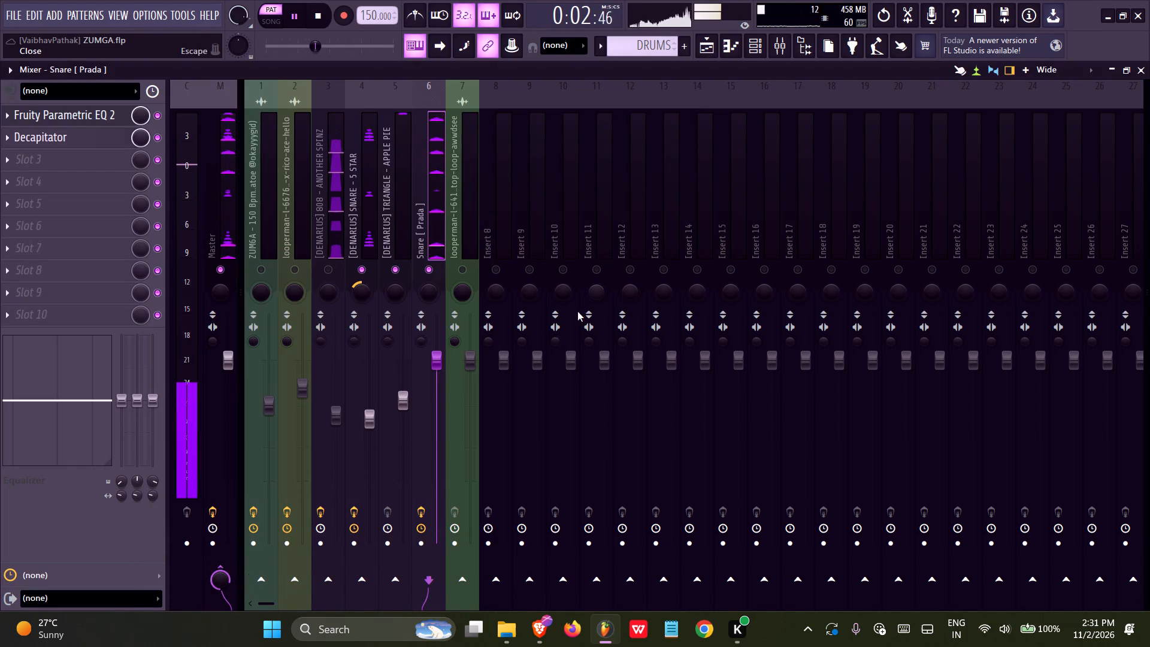
Reopen the Snare [ Prada ] track's Fruity Parametric EQ 2 and lower the frequency of its band 1 low shelf.
click(447, 189)
click(108, 114)
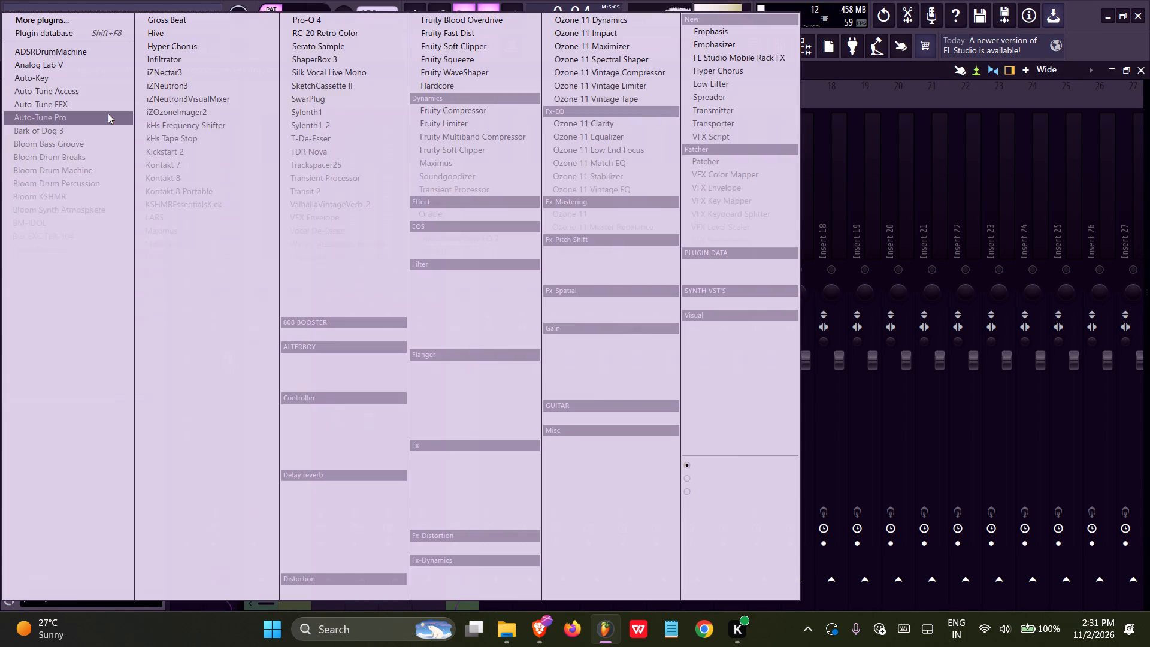
drag(845, 65, 840, 68)
click(435, 126)
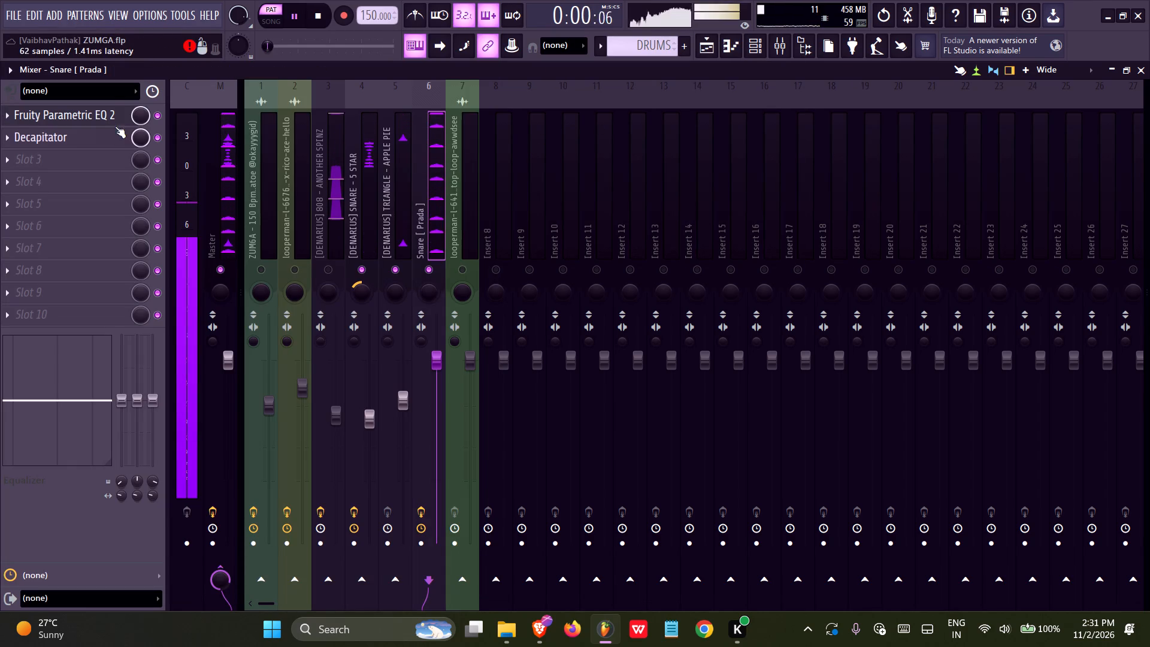
double_click(107, 118)
drag(295, 456, 275, 454)
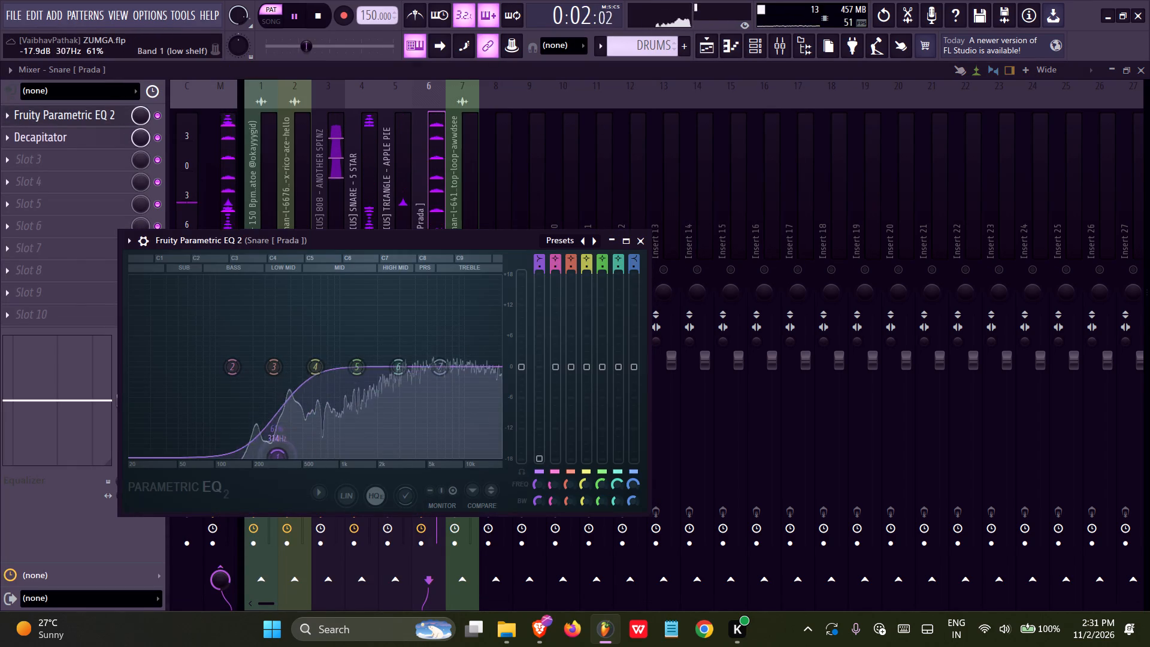
drag(275, 454, 126, 466)
click(638, 240)
Lower the Snare [ Prada ] track's volume to about 83% (-3.9 dB) and save the project.
drag(436, 359, 431, 386)
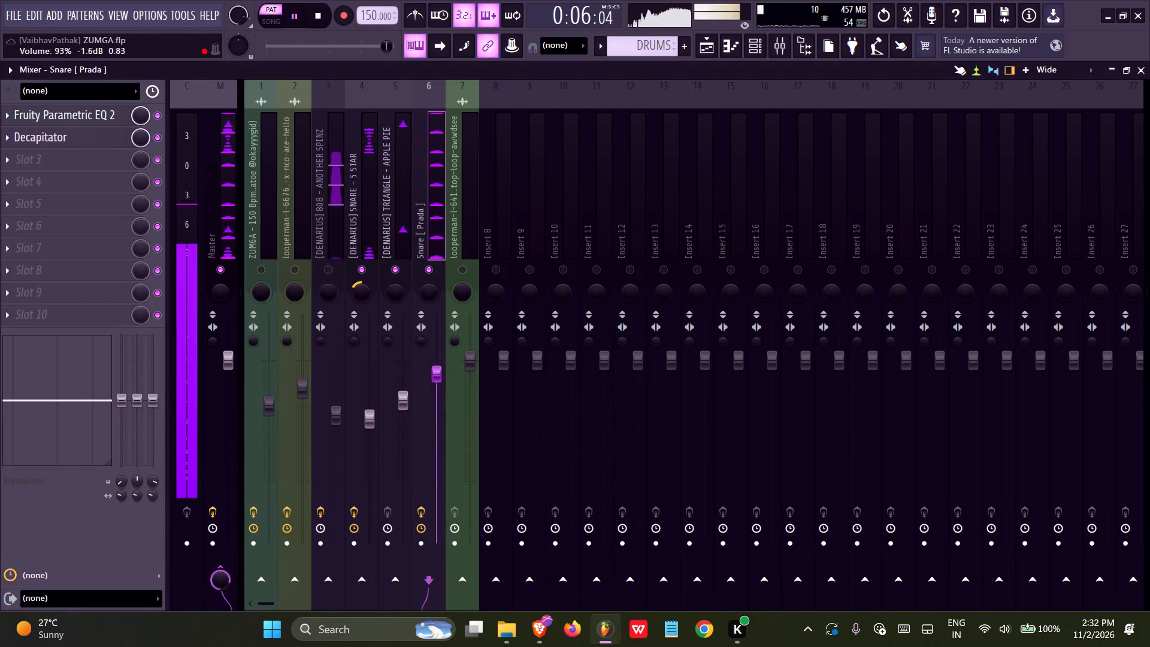
drag(431, 386, 417, 419)
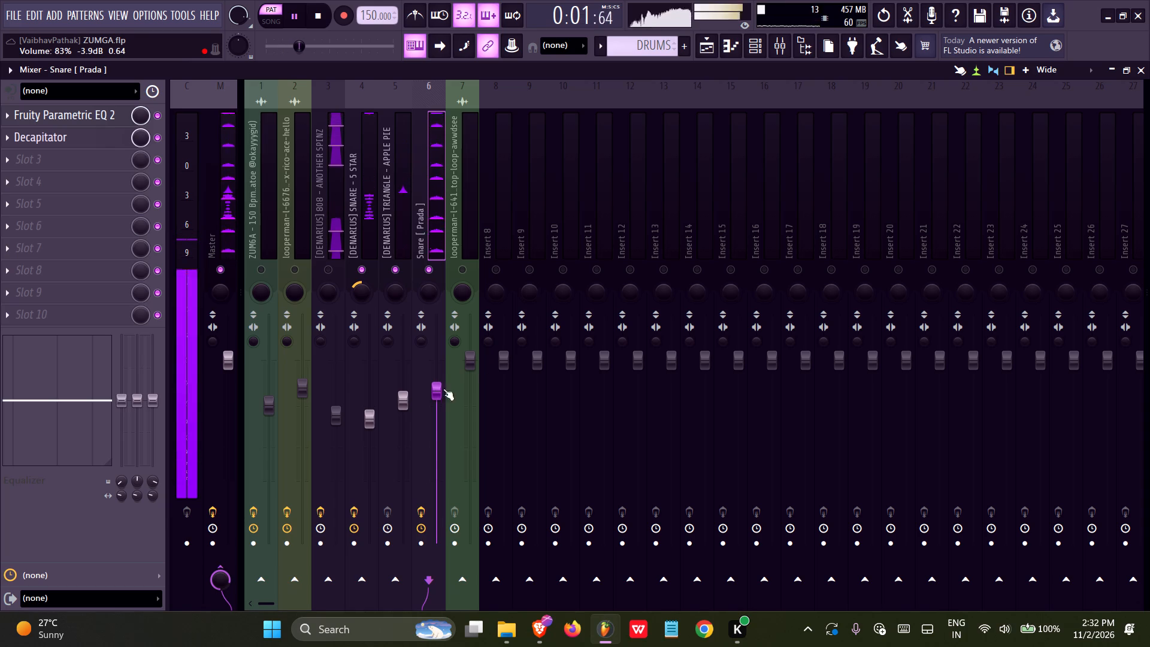
key(ctrl+s)
End the soloing so that all mixer tracks are unmuted.
ctrl+click(426, 270)
ctrl+click(427, 270)
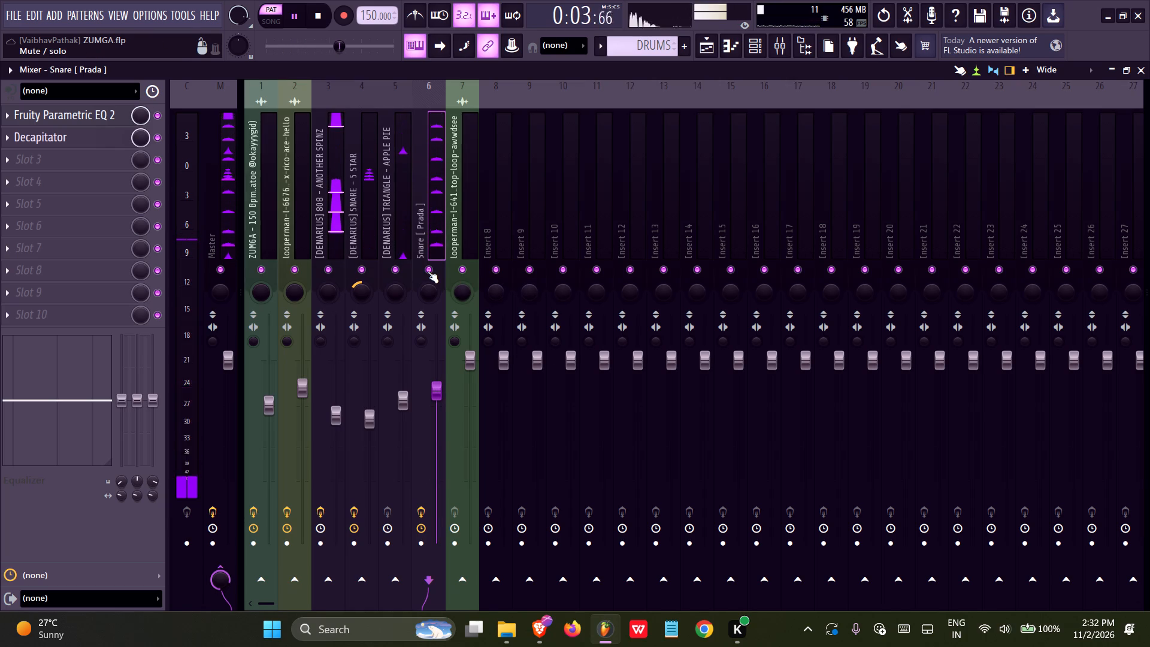
Import the weird-flutes-dialogue-dissonant sample from Downloads into the playlist, place it at bar 1 of Track 7 and stop playback.
click(703, 52)
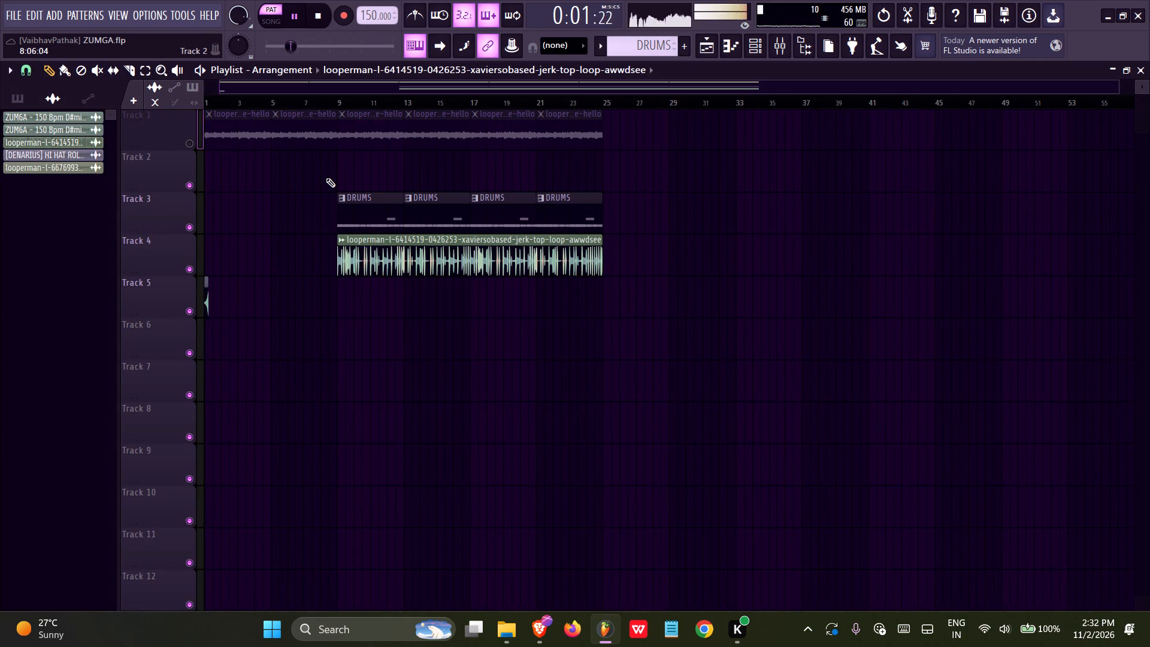
click(501, 613)
scroll(246, 232, down, 2)
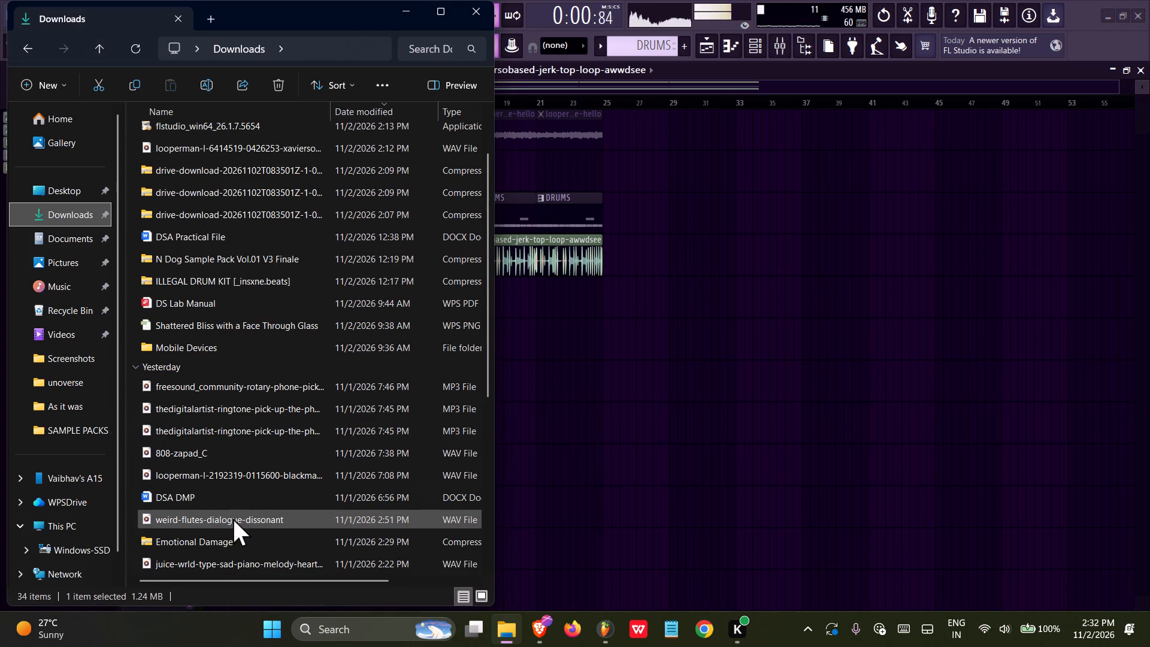
drag(233, 519, 560, 455)
drag(576, 458, 20, 371)
key(space)
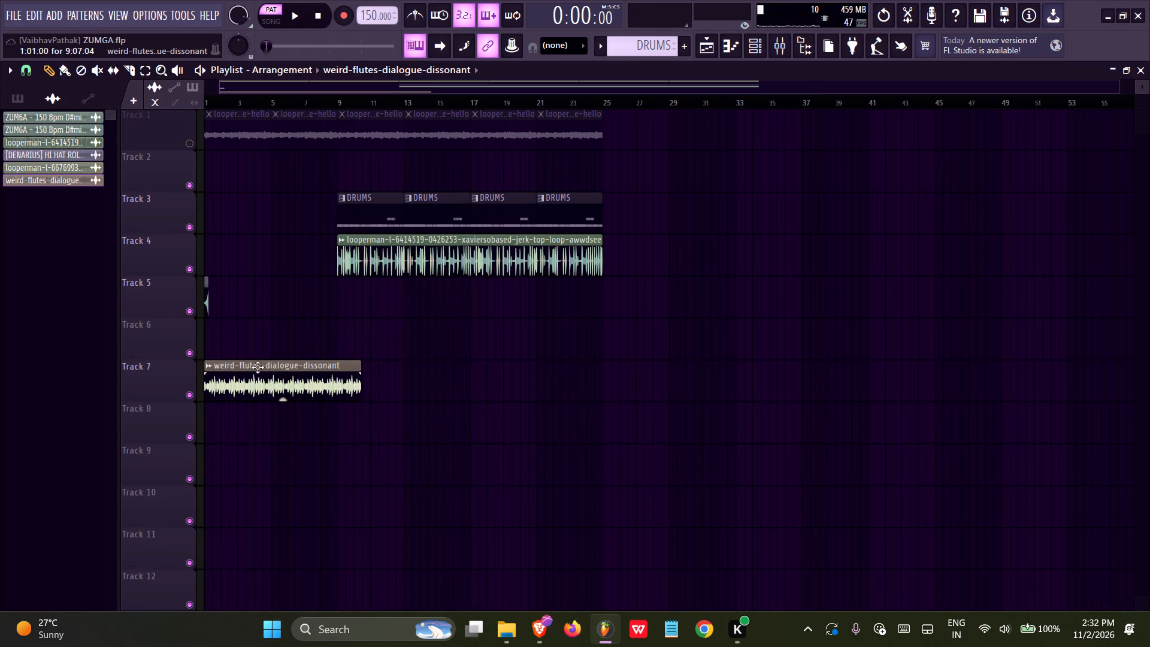
Fit the weird-flutes clip to the project tempo using a source tempo of 130 BPM.
click(207, 365)
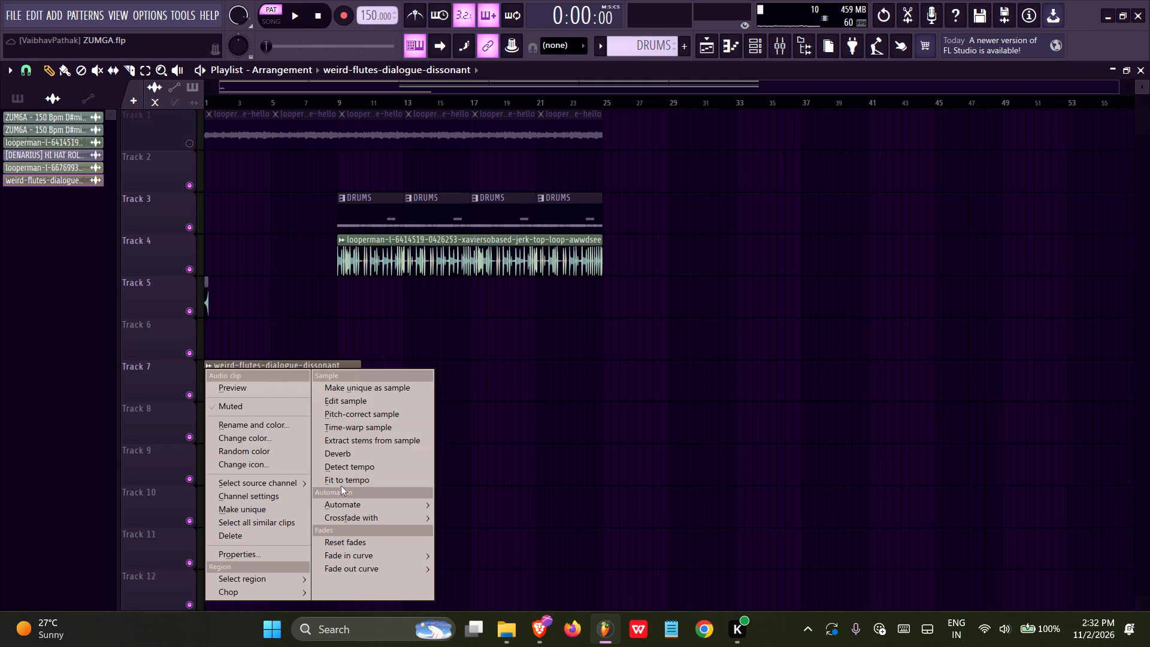
click(341, 480)
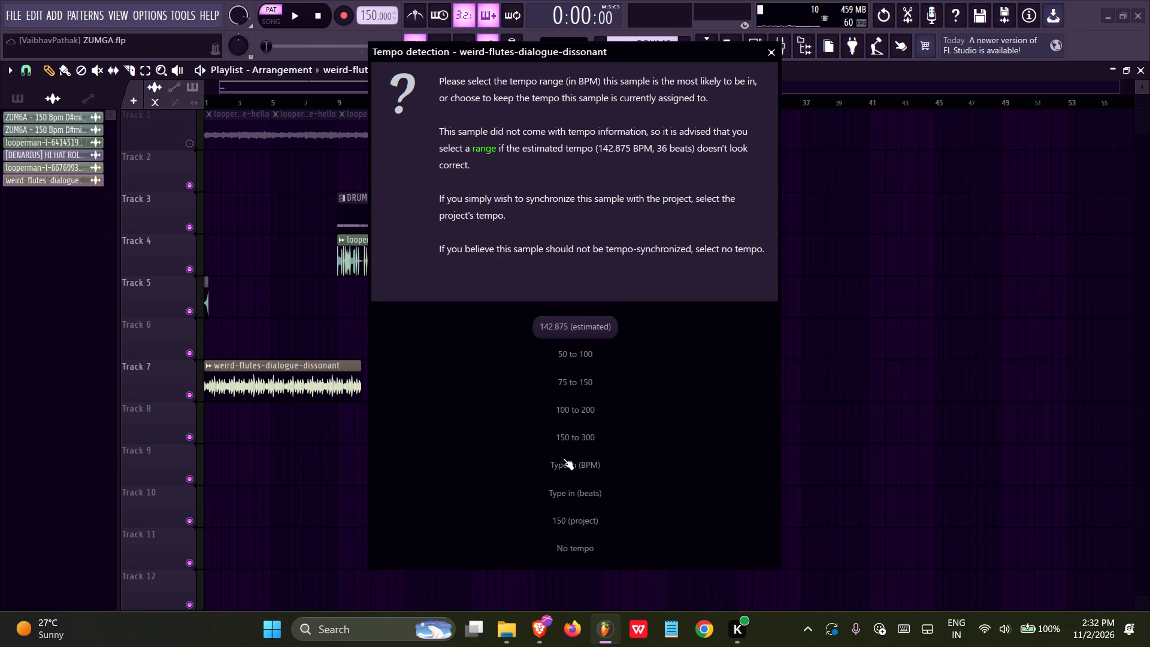
click(563, 465)
text(130)
key(Return)
Enable clip stretching and stretch the weird-flutes clip so that it ends exactly at bar 9.
ctrl+scroll(317, 413, up, 8)
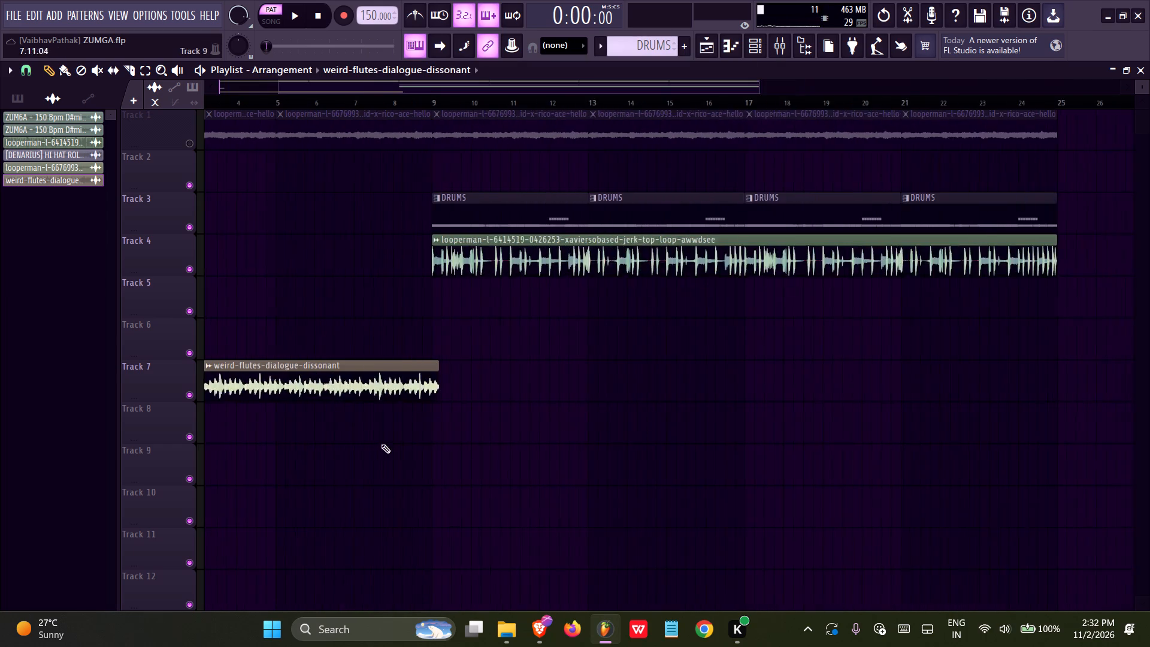
ctrl+scroll(381, 444, up, 9)
click(192, 107)
ctrl+scroll(482, 243, up, 6)
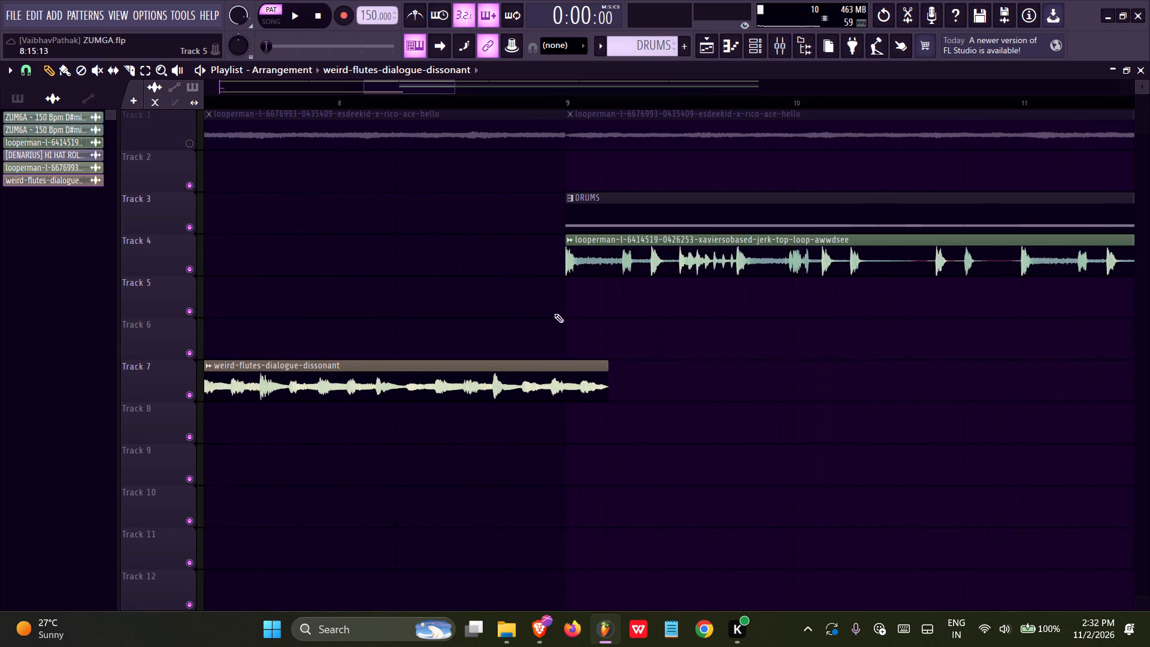
ctrl+scroll(554, 313, up, 2)
drag(621, 367, 567, 371)
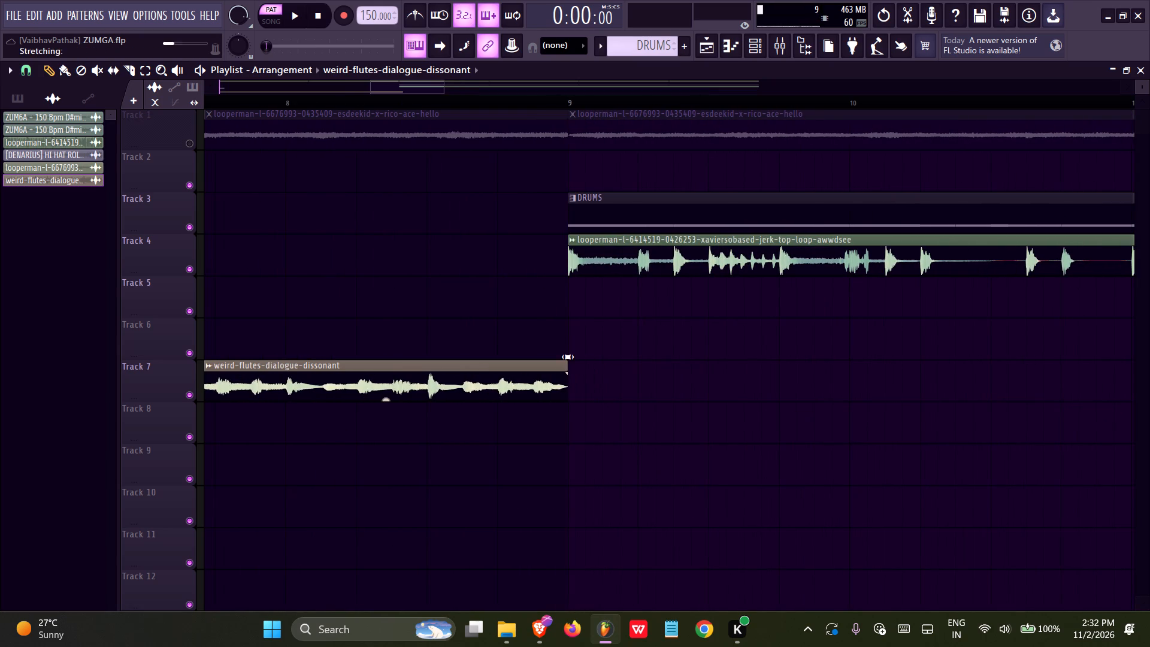
Switch playback to song mode, start playing the arrangement and turn clip stretching off.
click(278, 25)
click(290, 19)
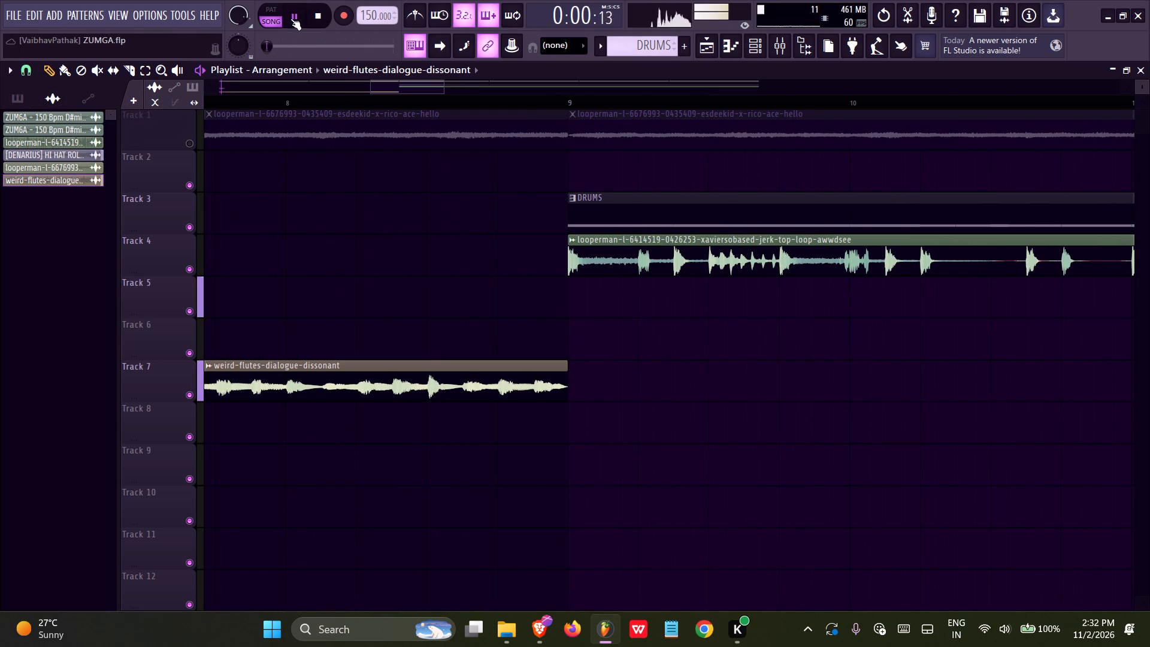
click(190, 107)
ctrl+scroll(556, 346, down, 20)
ctrl+scroll(556, 346, down, 4)
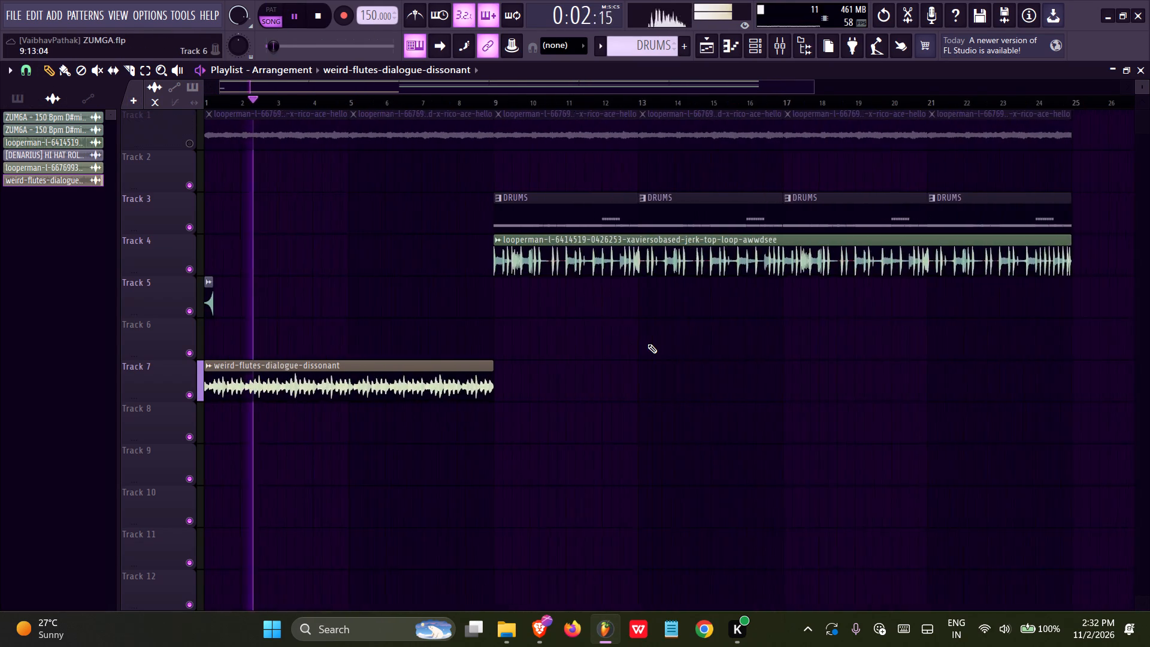
Duplicate the weird-flutes clip twice along Track 7 to reach bar 25, save the project and stop playback.
ctrl+scroll(647, 344, down, 2)
ctrl+drag(564, 334, 282, 377)
key(ctrl+b)
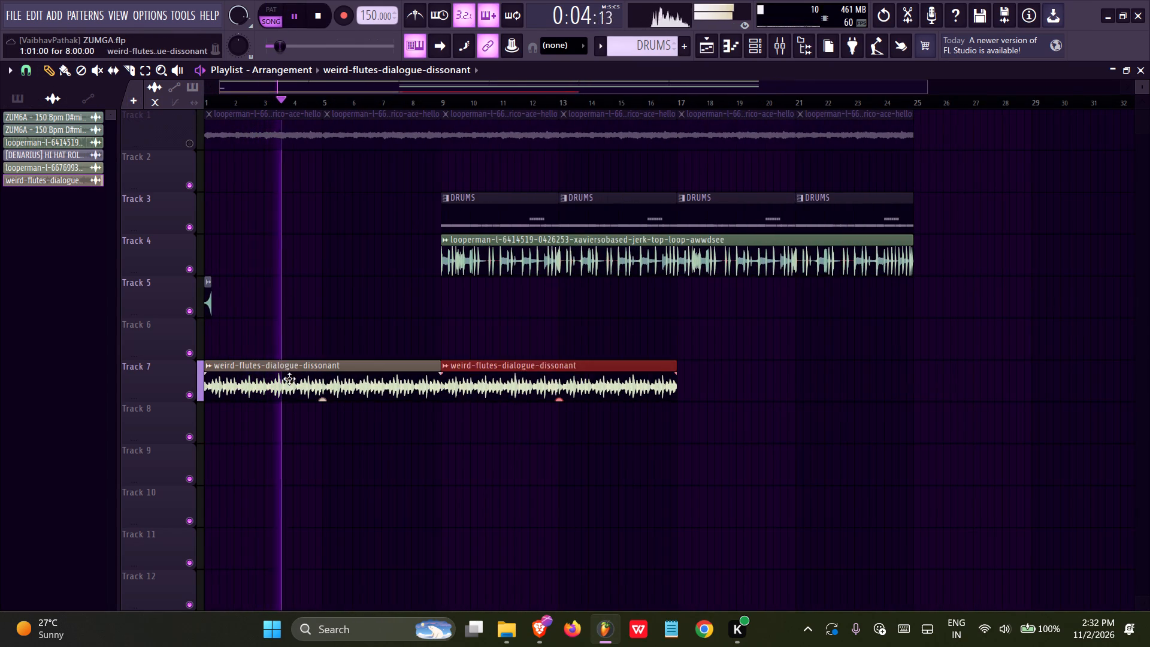
key(ctrl+b)
key(ctrl+s)
key(space)
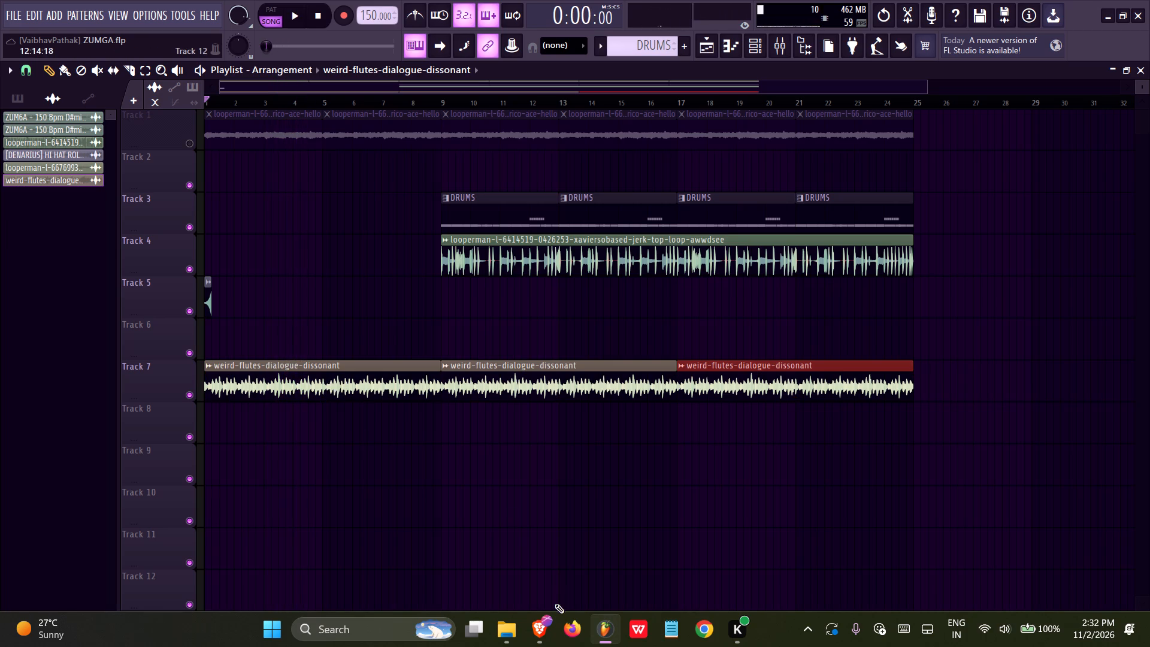
Switch to the Brave browser and open the vocalremover.org site in a new tab.
click(533, 626)
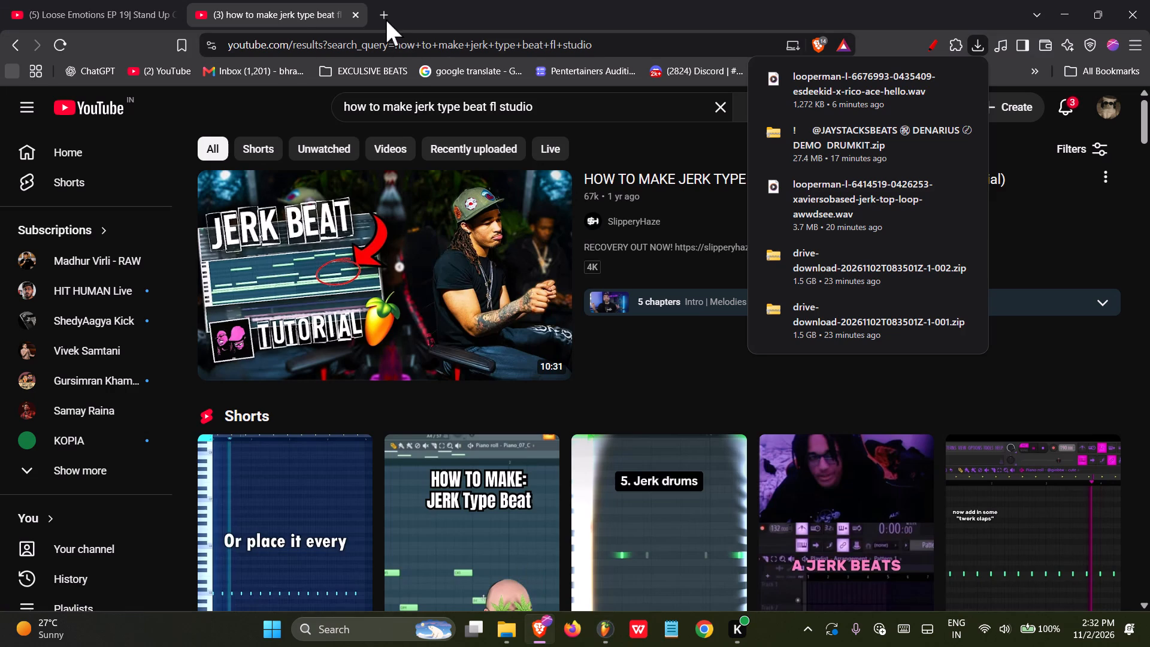
click(386, 14)
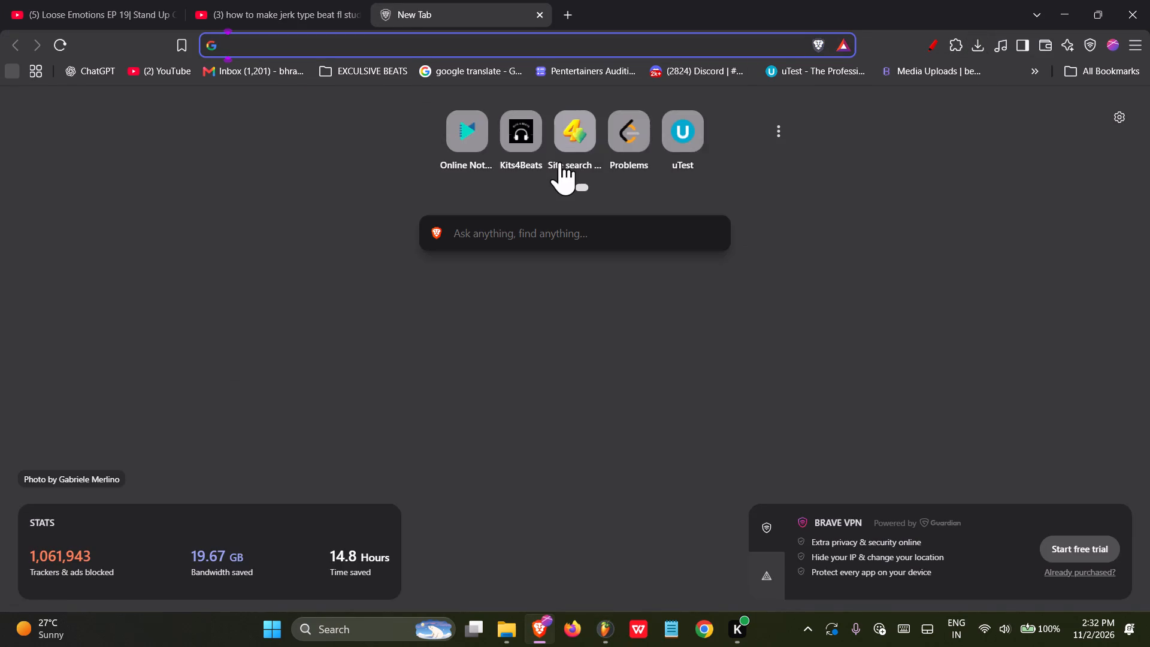
click(565, 186)
click(562, 140)
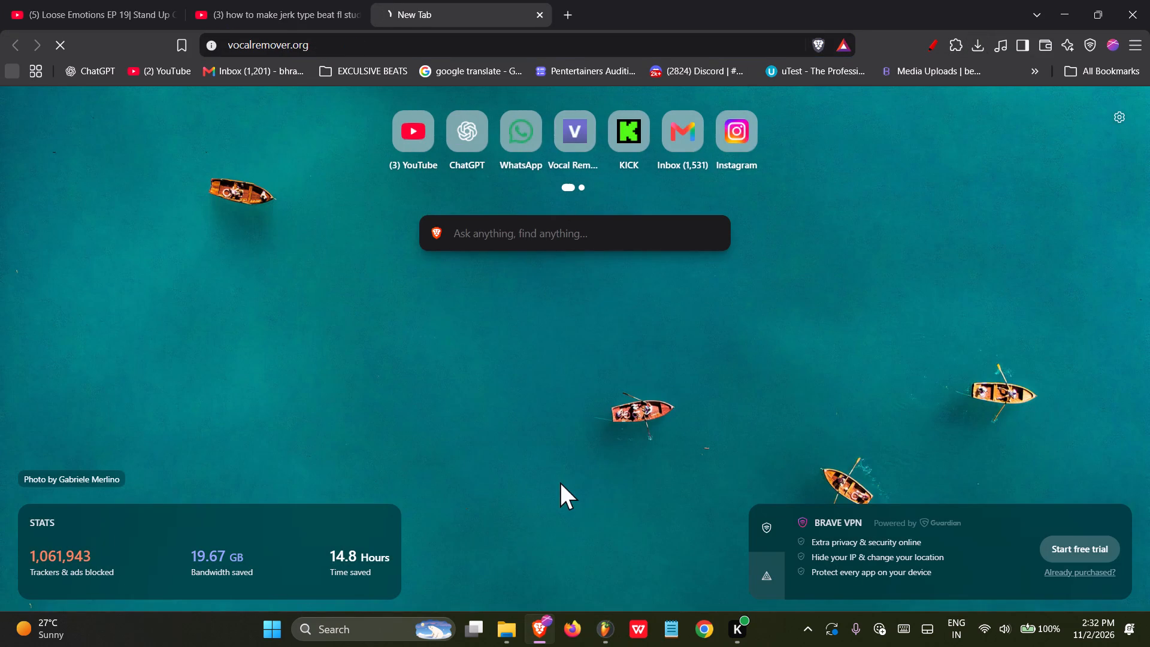
Load the weird-flutes sample from FL Studio into vocalremover.org's Key BPM Finder to detect its key and tempo.
click(602, 630)
double_click(522, 391)
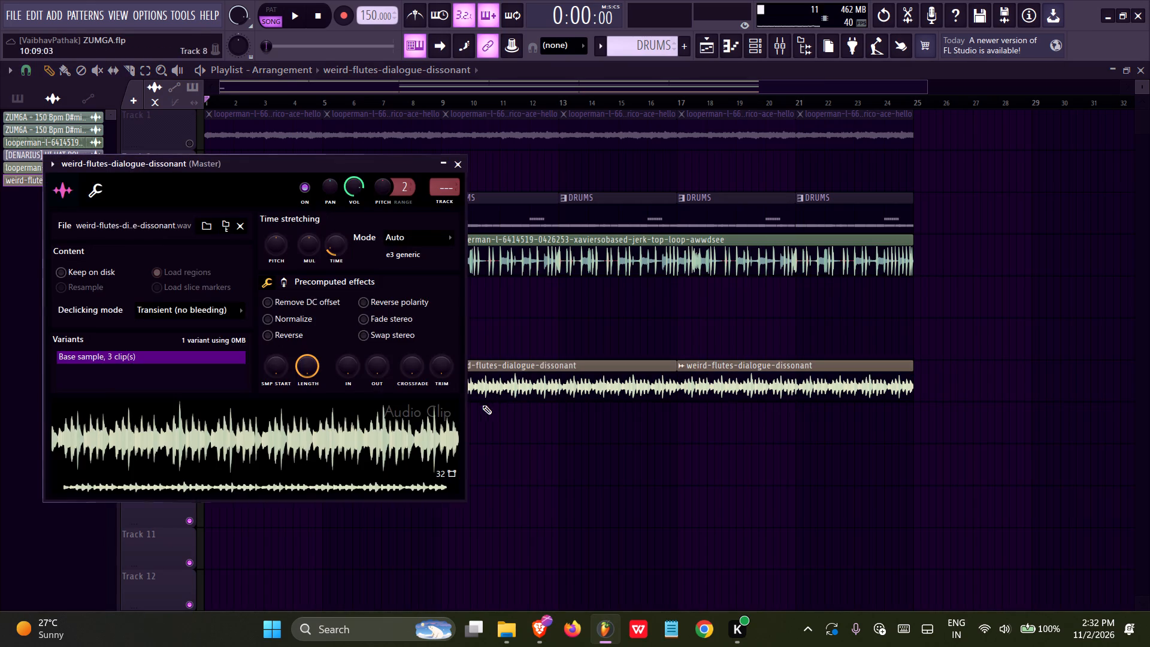
drag(379, 449, 487, 524)
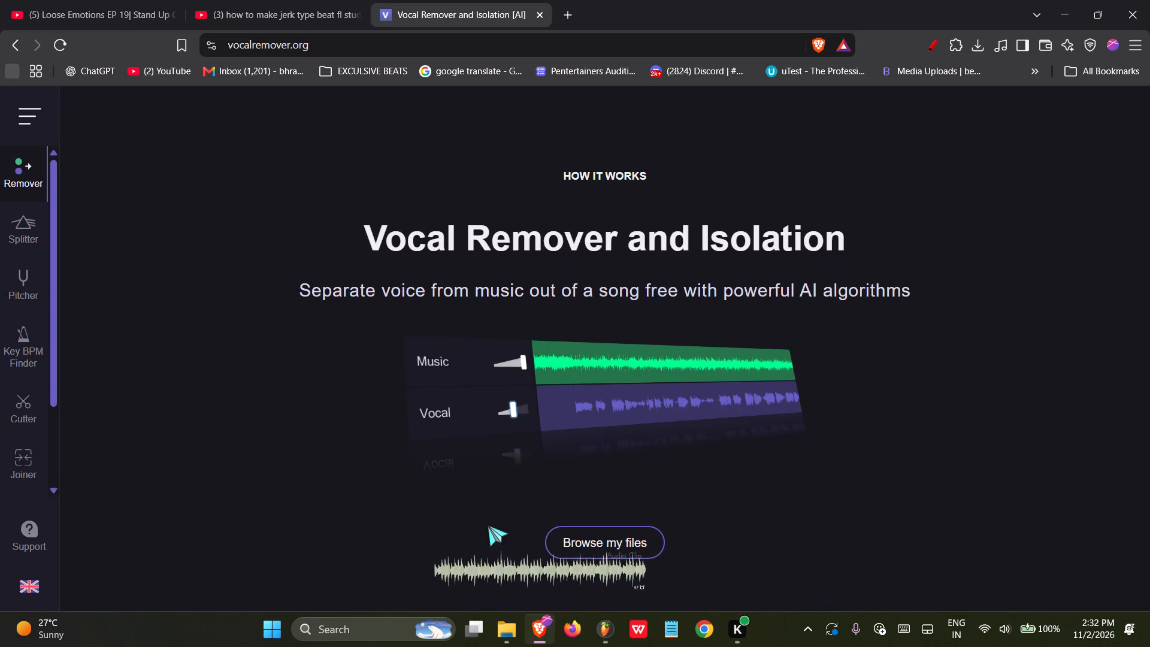
click(13, 351)
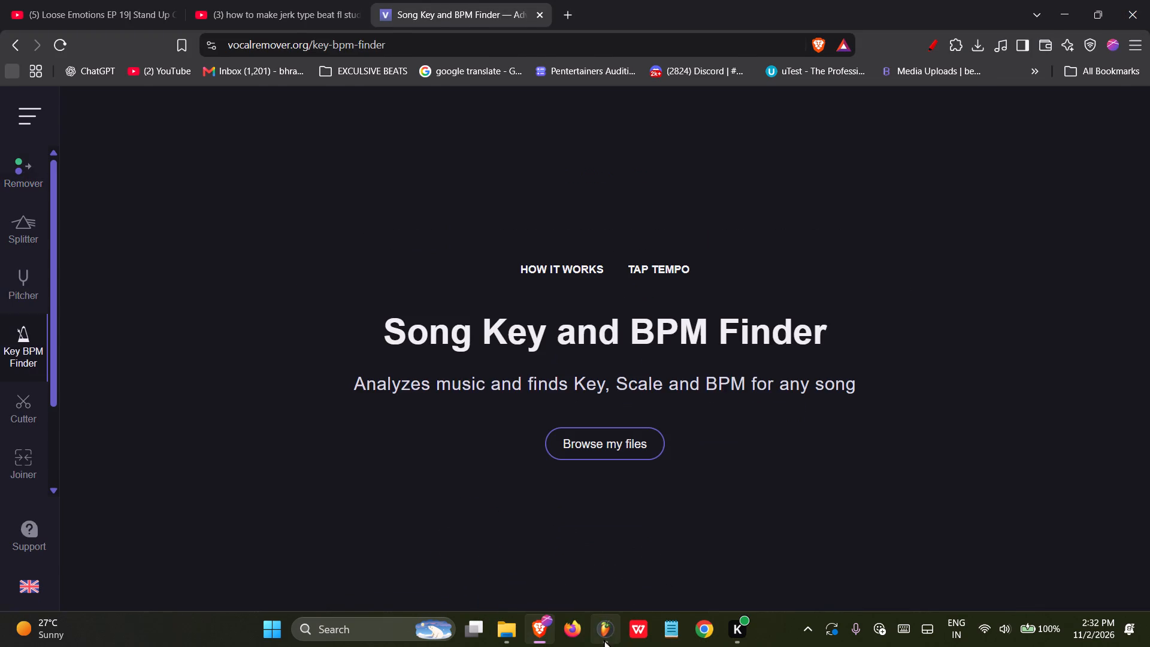
click(604, 640)
drag(365, 440, 482, 480)
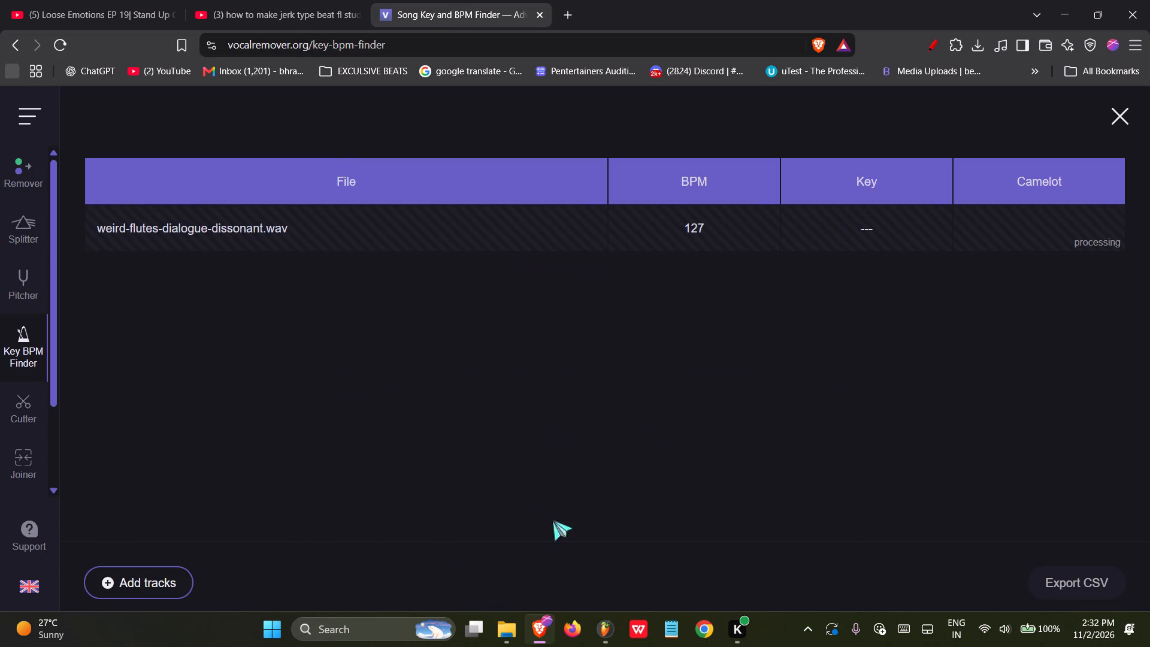
Back in FL Studio, set the 808 piano roll's scale root to C and transpose all 808 notes down three semitones to C5.
click(600, 639)
right_click(529, 434)
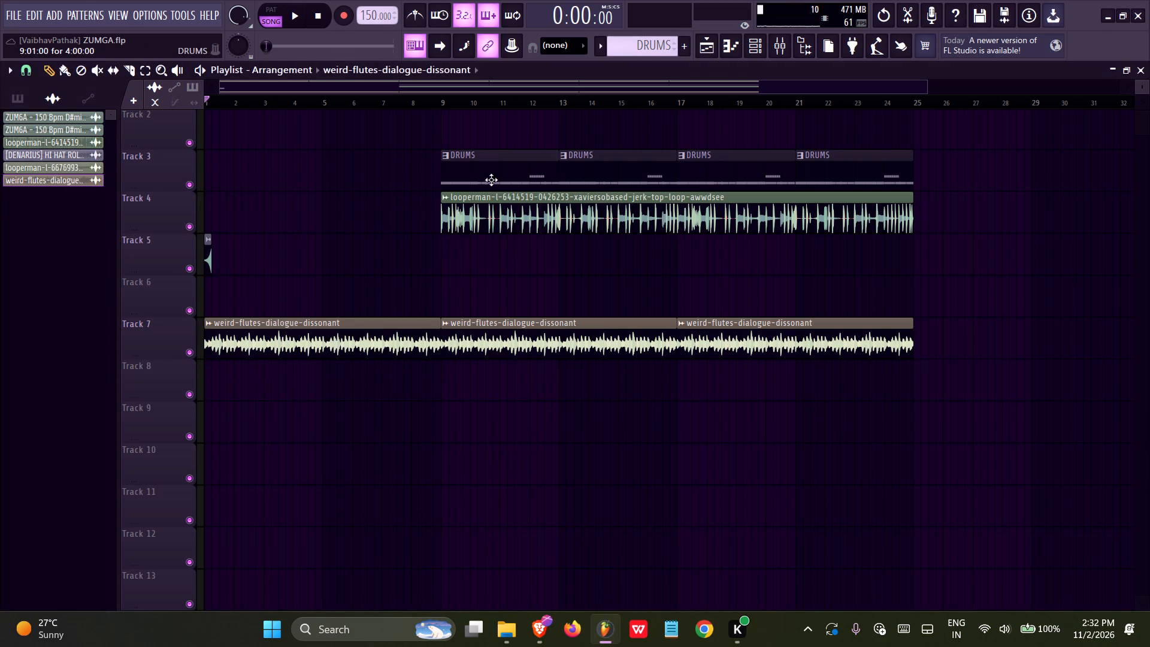
double_click(491, 180)
ctrl+scroll(471, 225, down, 8)
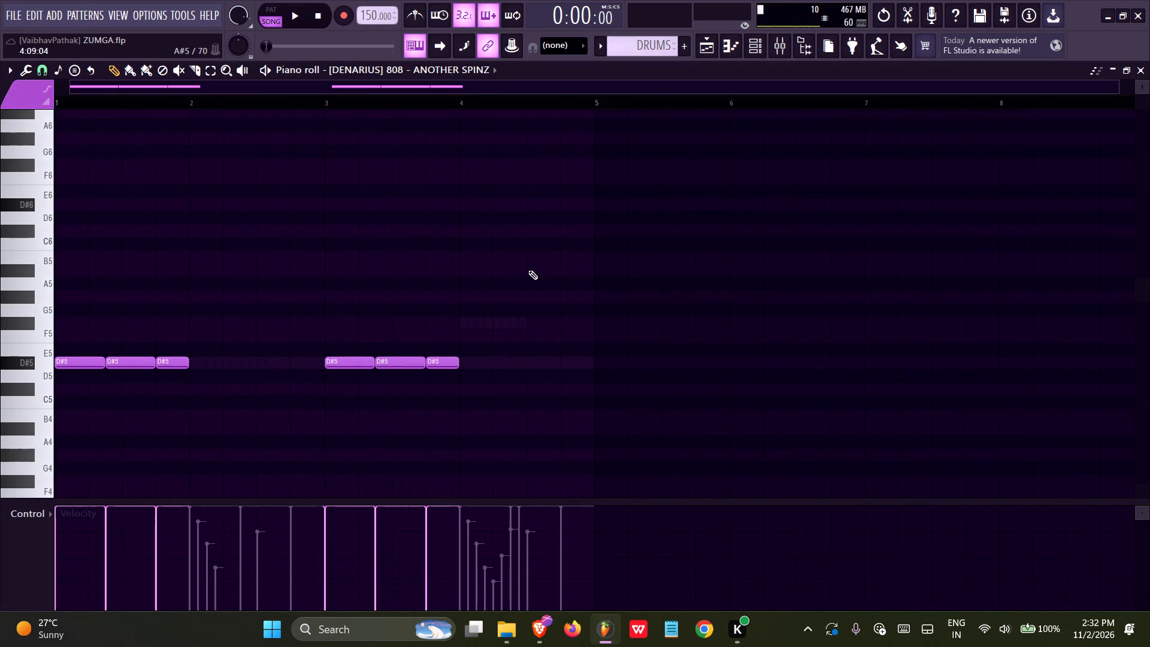
right_click(59, 64)
click(71, 45)
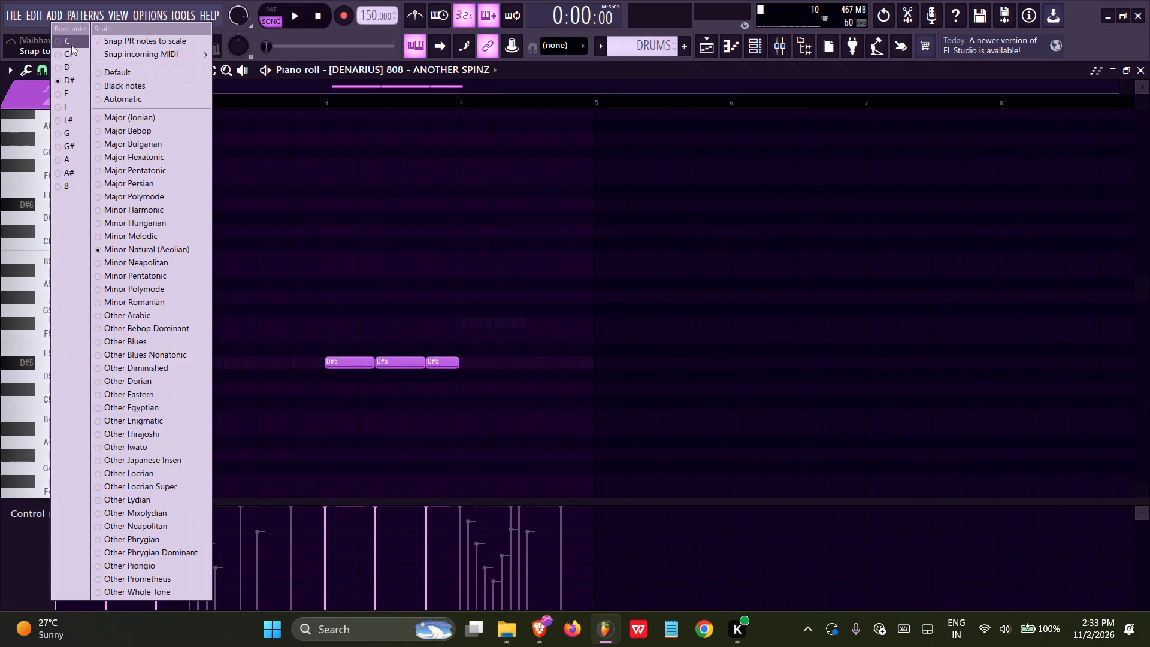
key(ctrl+a)
key(shift+Down)
key(shift+Down)
key(shift+Down)
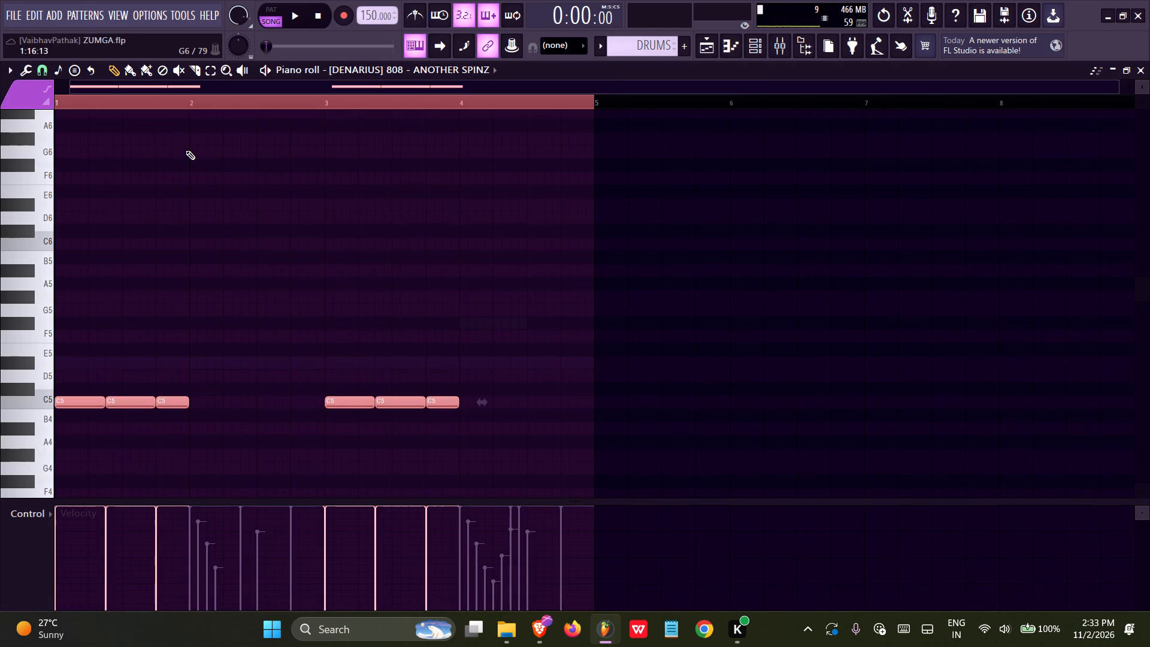
Play the arrangement from the start in song mode and save the project.
click(261, 4)
click(294, 9)
click(695, 51)
key(space)
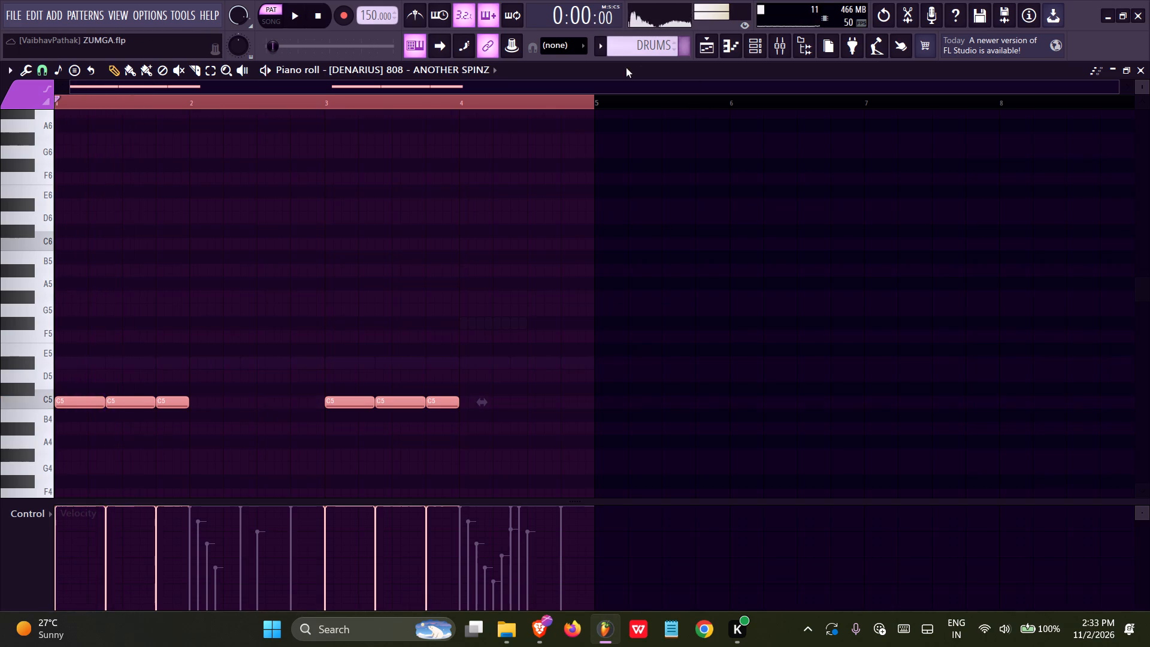
click(714, 55)
drag(300, 99, 0, 101)
key(space)
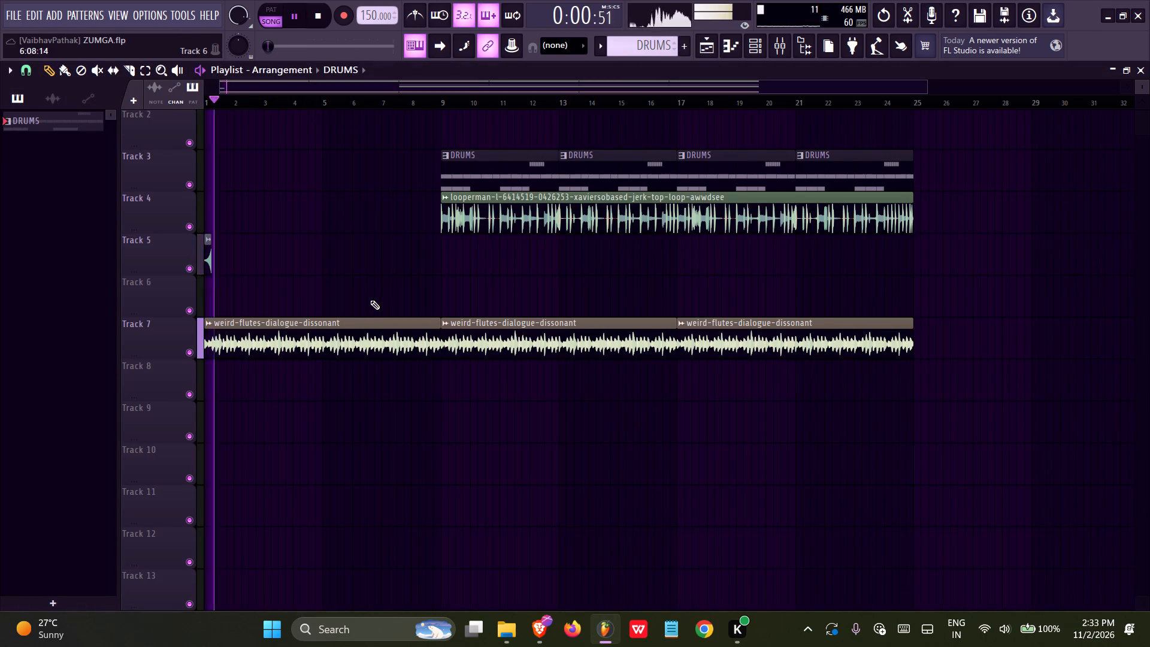
ctrl+scroll(383, 280, down, 2)
key(ctrl+s)
scroll(296, 270, up, 3)
key(ctrl+s)
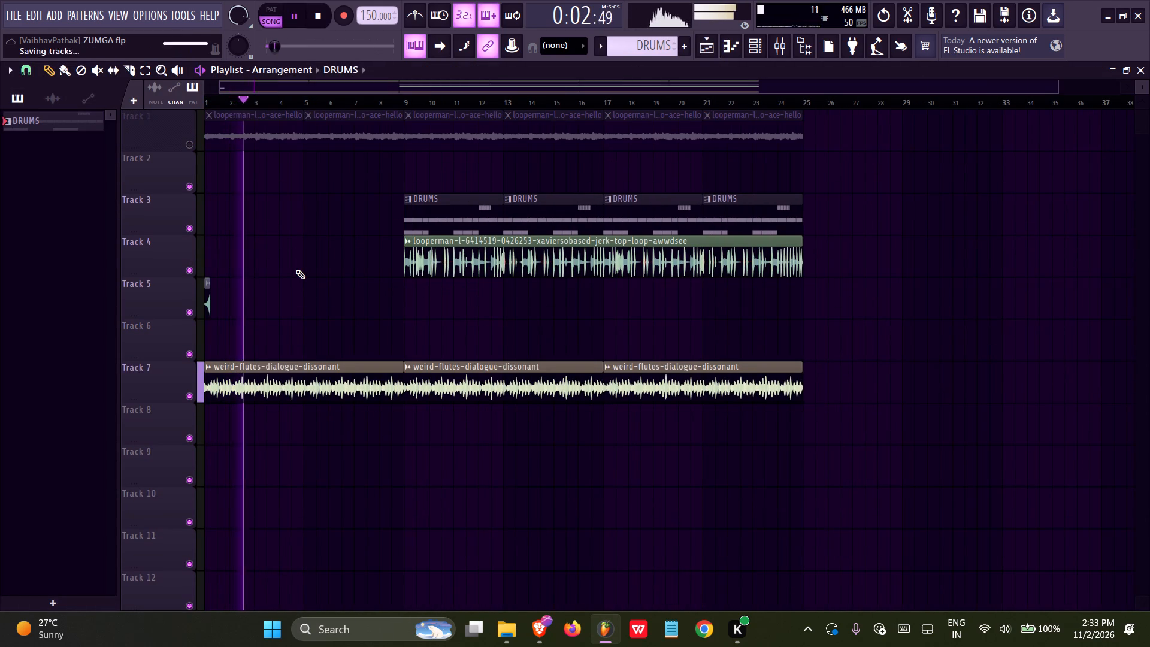
key(ctrl+s)
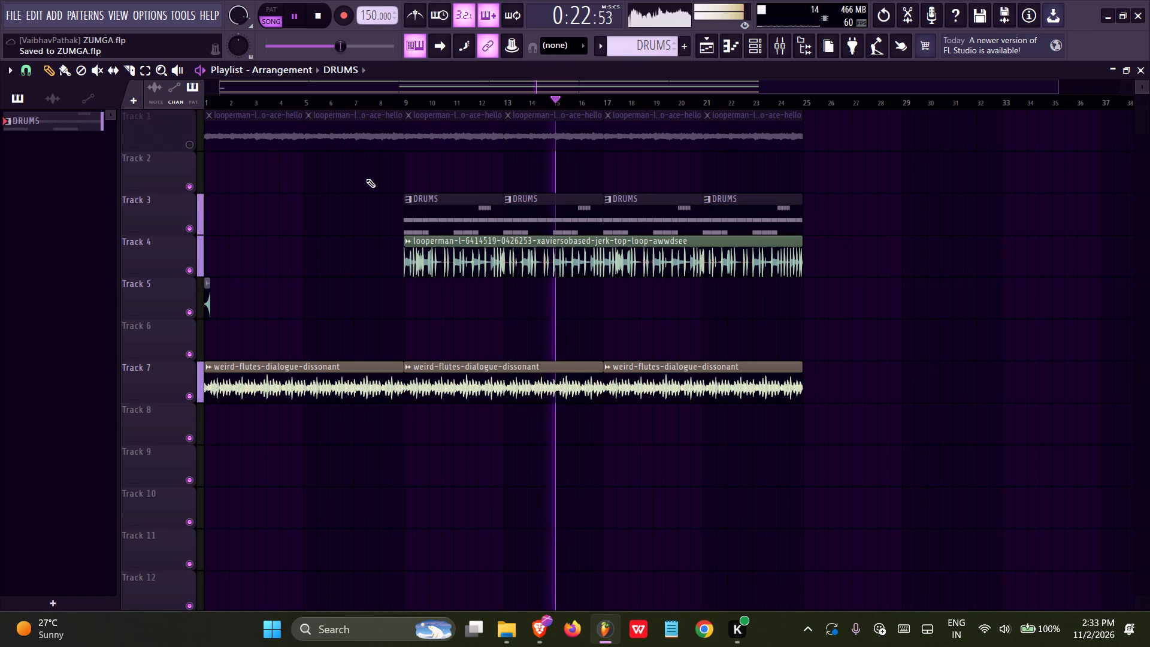
Delete all the muted ace-hello loop clips from Track 1 and unmute the track.
right_drag(365, 106, 191, 137)
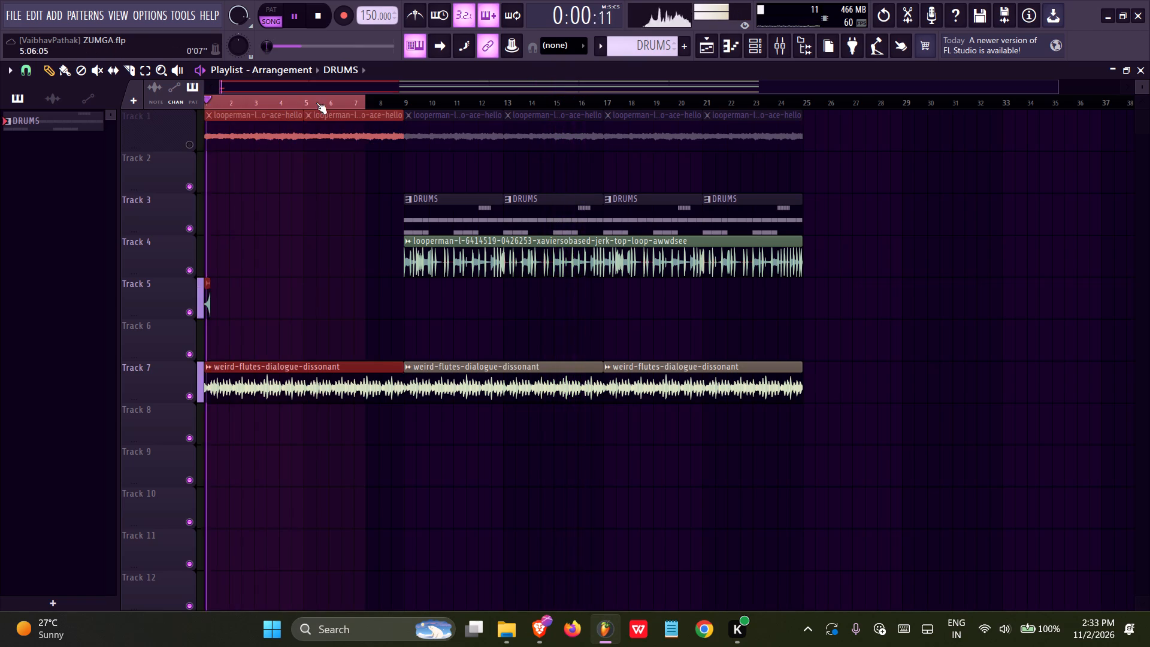
right_drag(386, 105, 107, 100)
right_click(393, 185)
right_drag(374, 144, 724, 112)
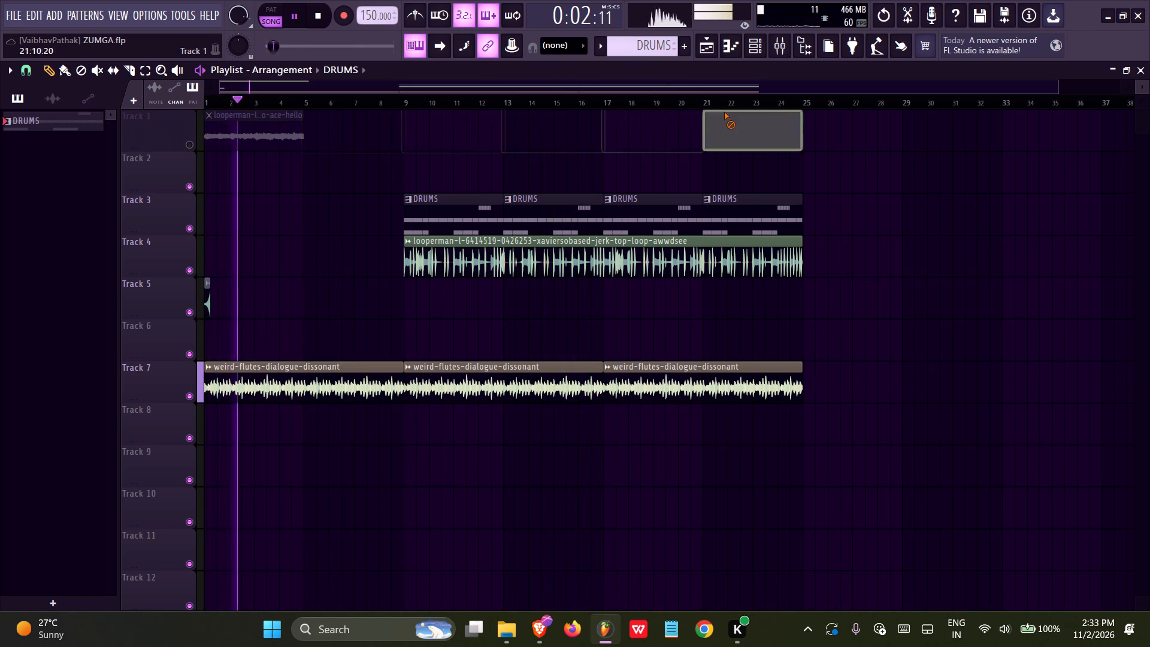
right_drag(724, 112, 211, 120)
click(192, 143)
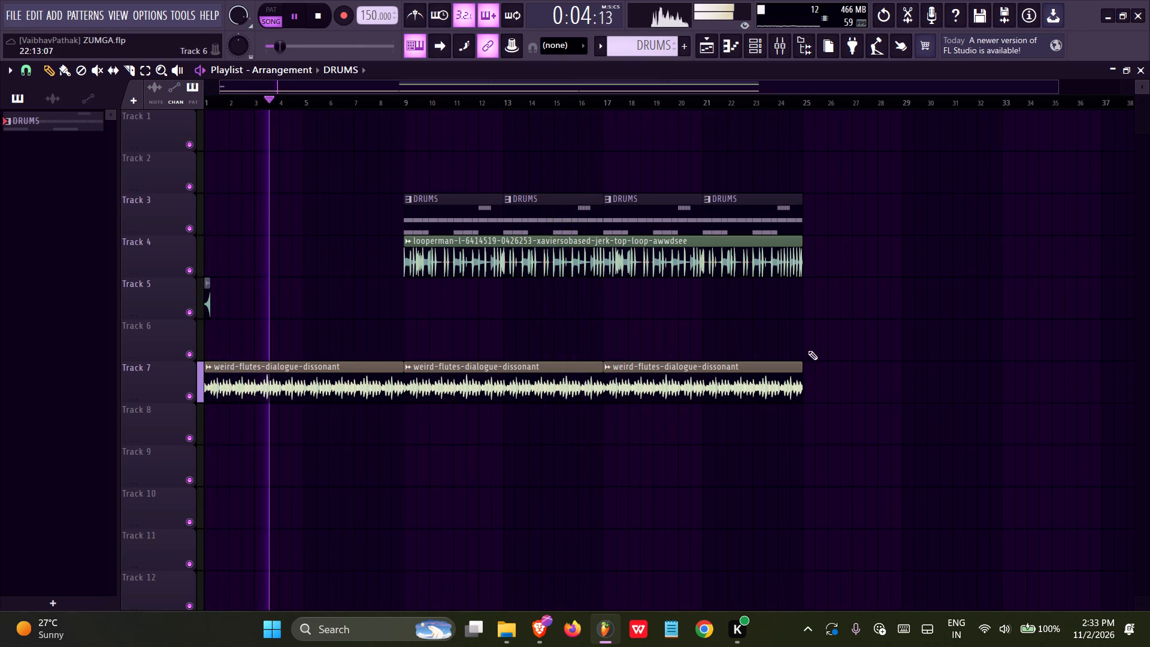
Move the three weird-flutes clips from Track 7 up to Track 1 and save the project.
ctrl+drag(840, 344, 247, 409)
key(shift+Up)
key(shift+Up)
key(shift+Up)
key(shift+Up)
key(shift+Up)
key(shift+Up)
key(shift+Up)
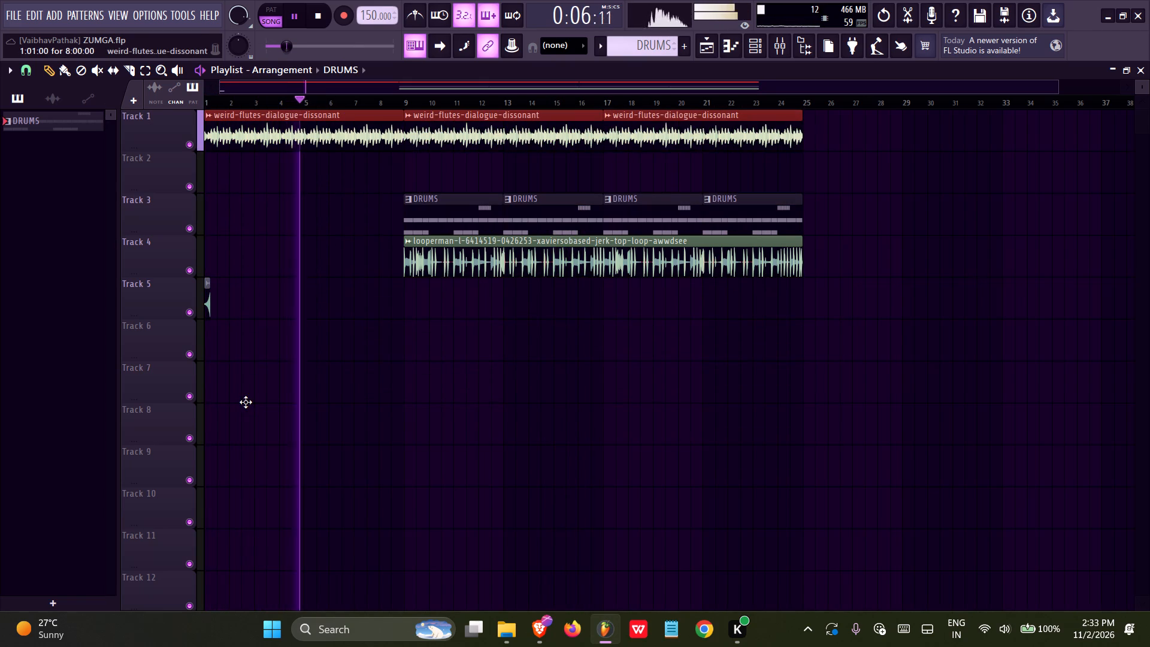
key(ctrl+s)
Check the jerk top-loop's channel settings and solo its playlist track, Track 4.
double_click(489, 279)
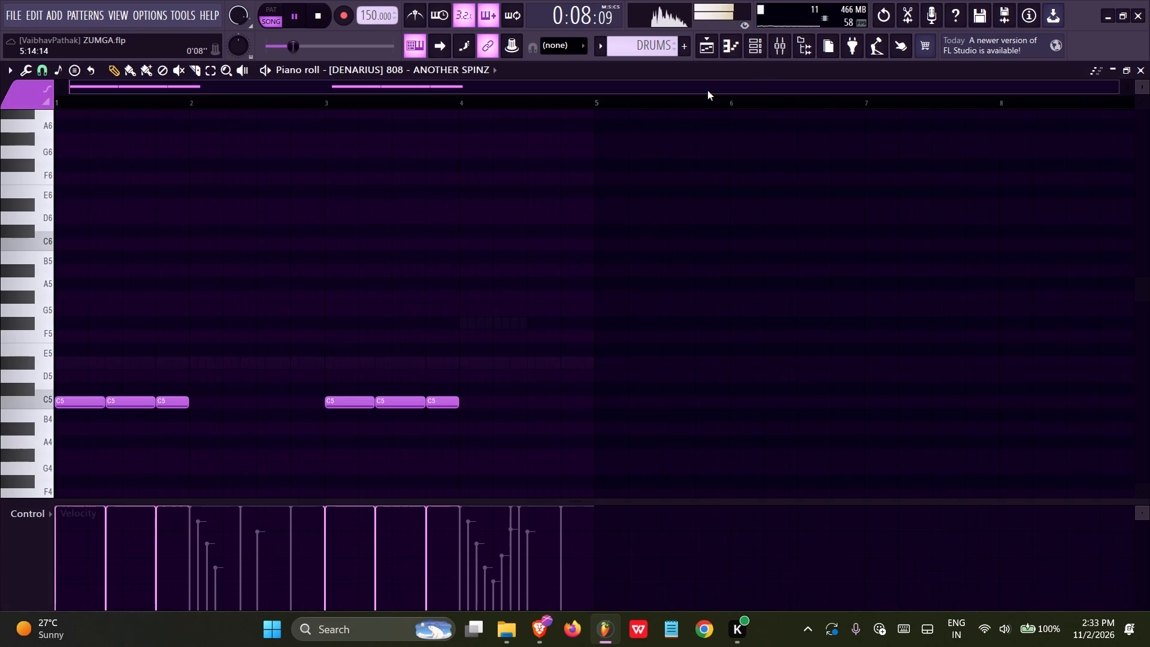
click(701, 49)
right_drag(585, 319, 428, 291)
double_click(413, 245)
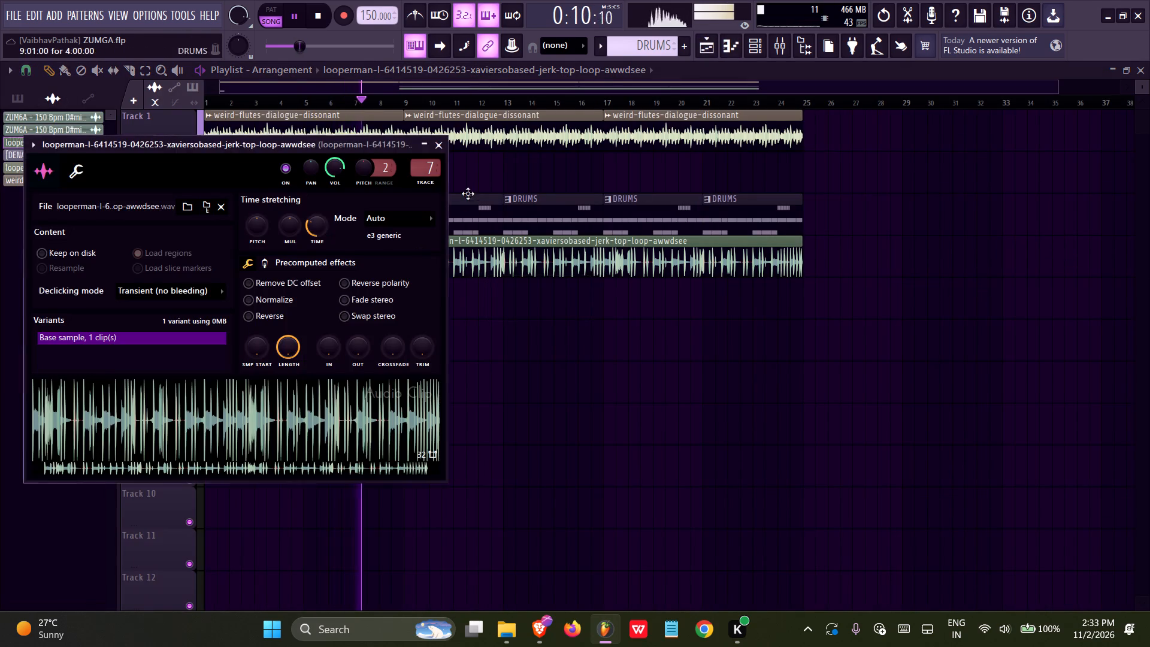
right_drag(555, 163, 559, 158)
ctrl+click(186, 272)
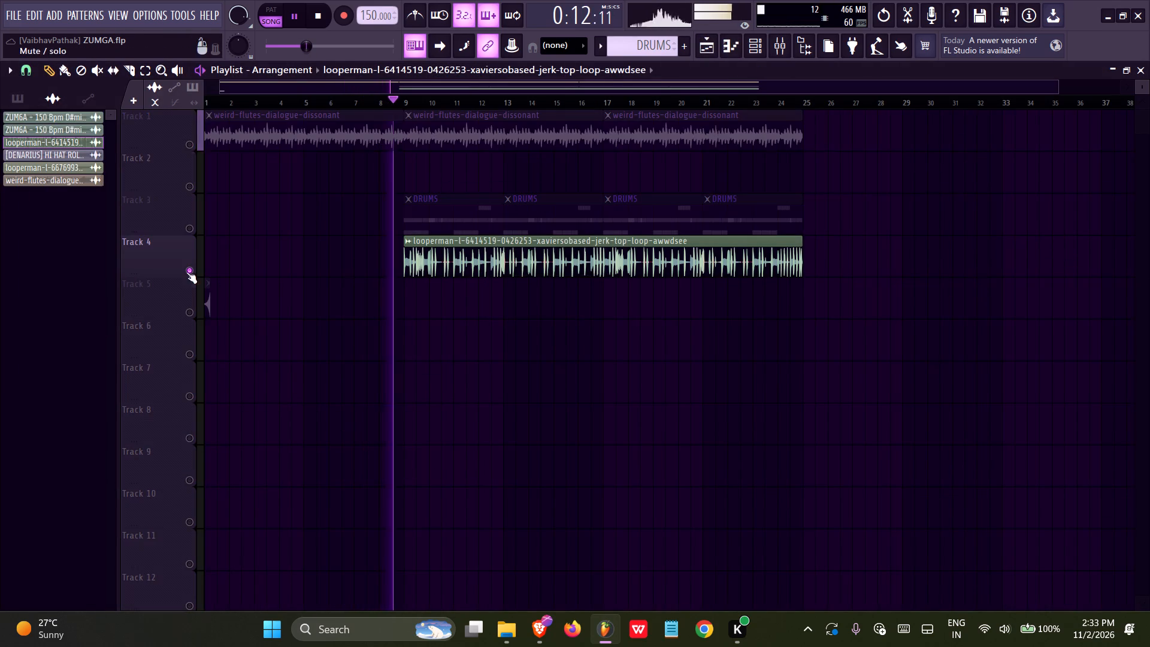
Add Fruity Parametric EQ 2 to the top-loop's mixer insert with the 20Hz + 18kHz cut preset, raising the low cut slightly above 100 Hz.
click(768, 49)
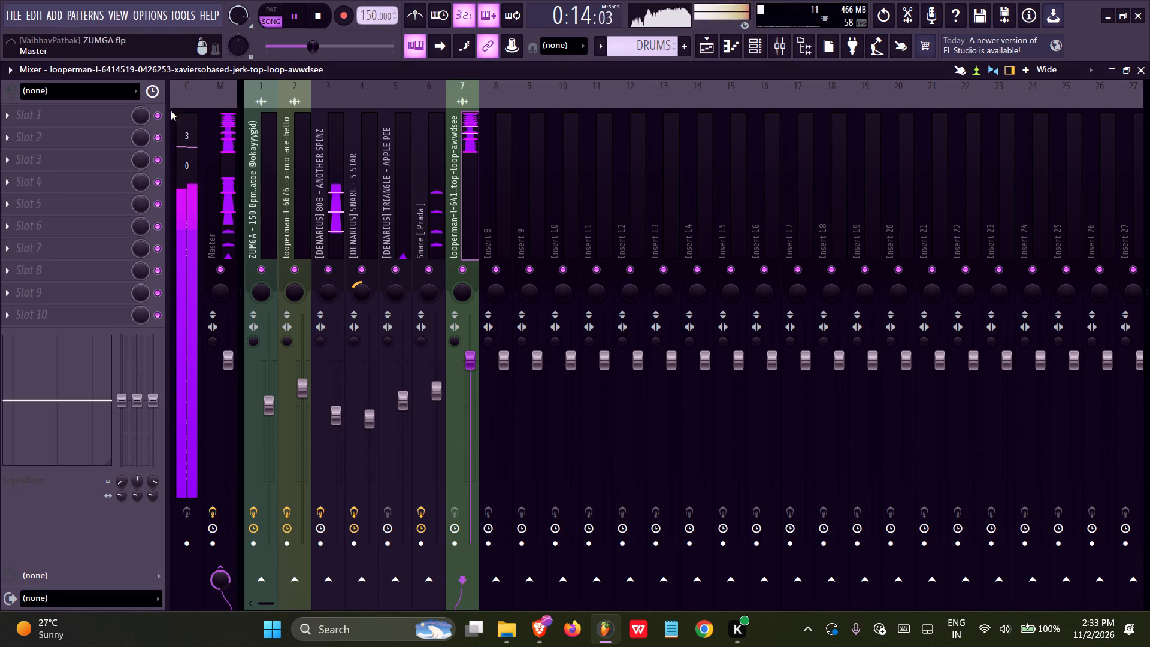
click(84, 117)
click(480, 344)
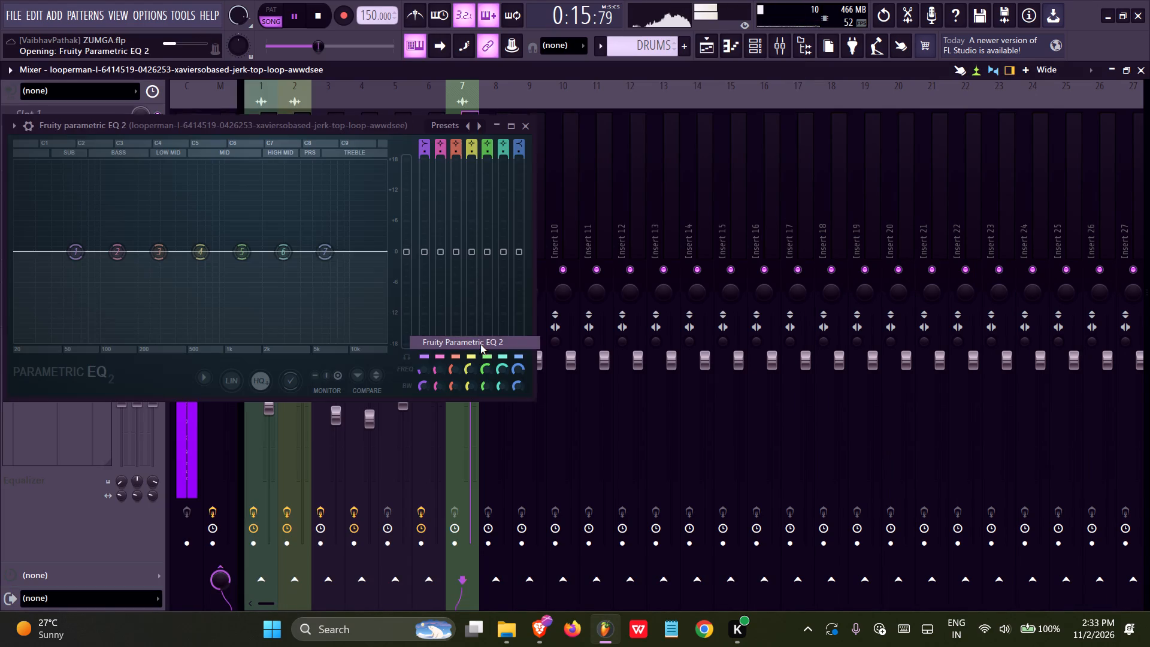
double_click(474, 129)
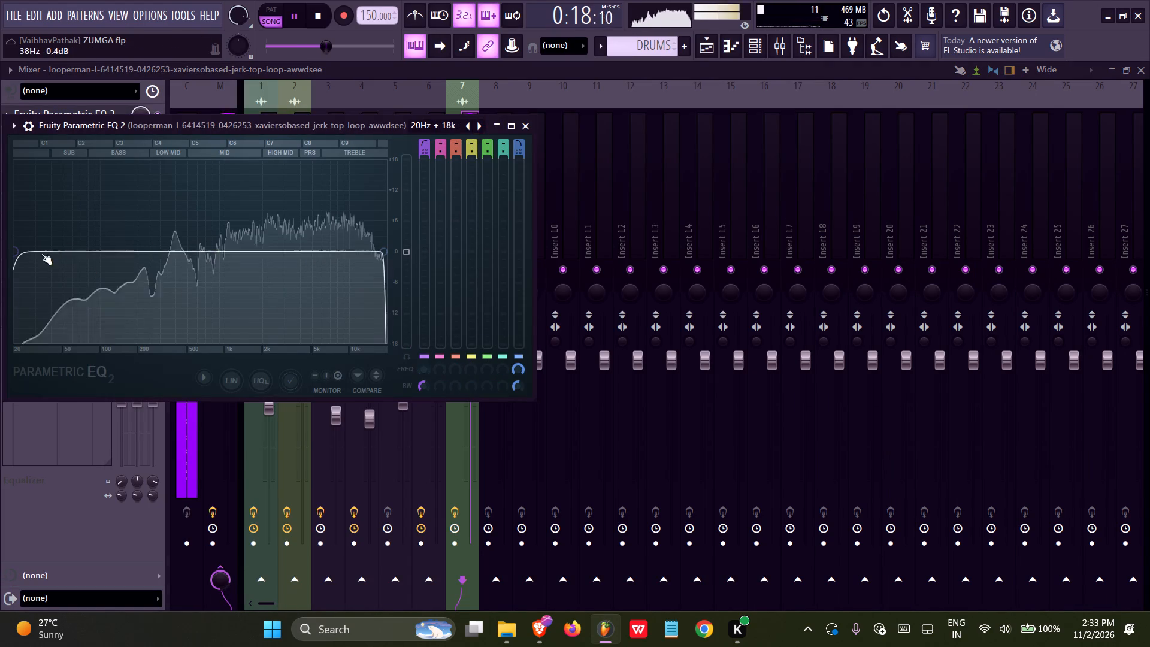
drag(22, 254, 284, 321)
drag(217, 118, 244, 125)
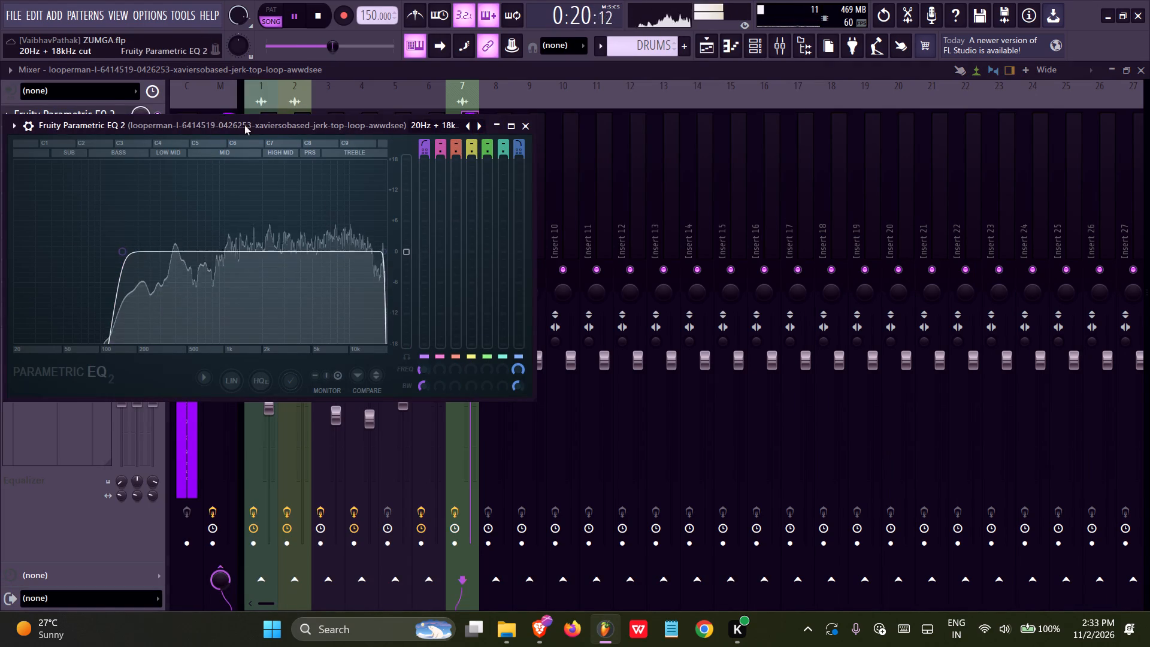
drag(244, 125, 352, 131)
Add Decapitator to the top-loop insert's second effect slot, raise its drive slightly and lower the insert's volume fader.
click(102, 134)
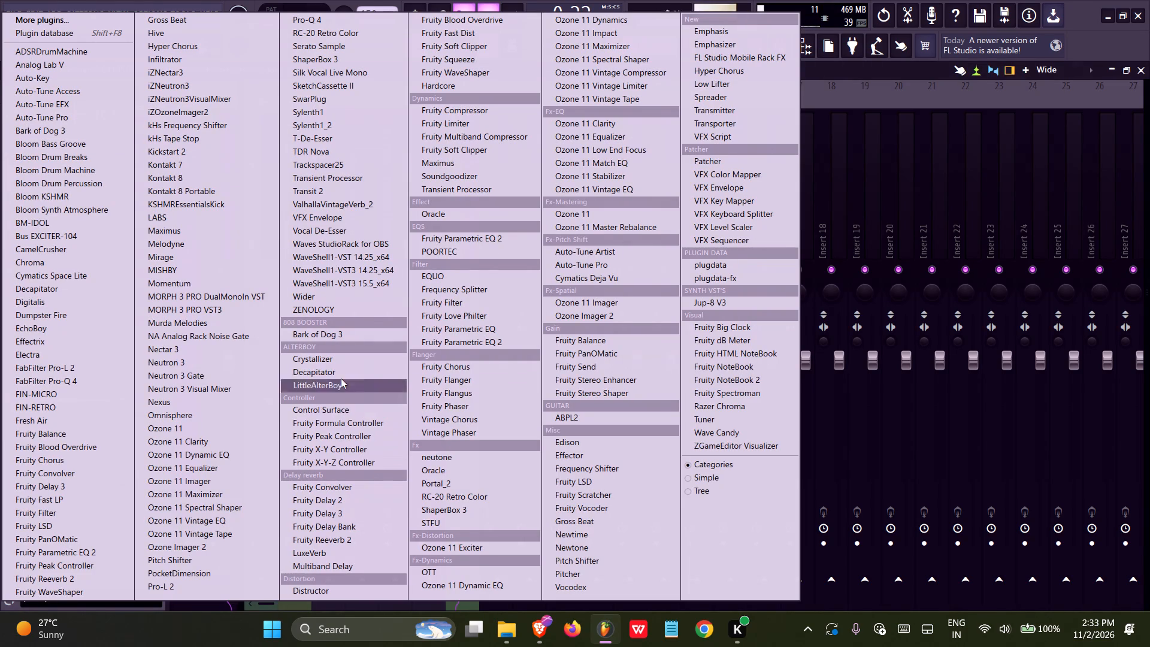
click(341, 379)
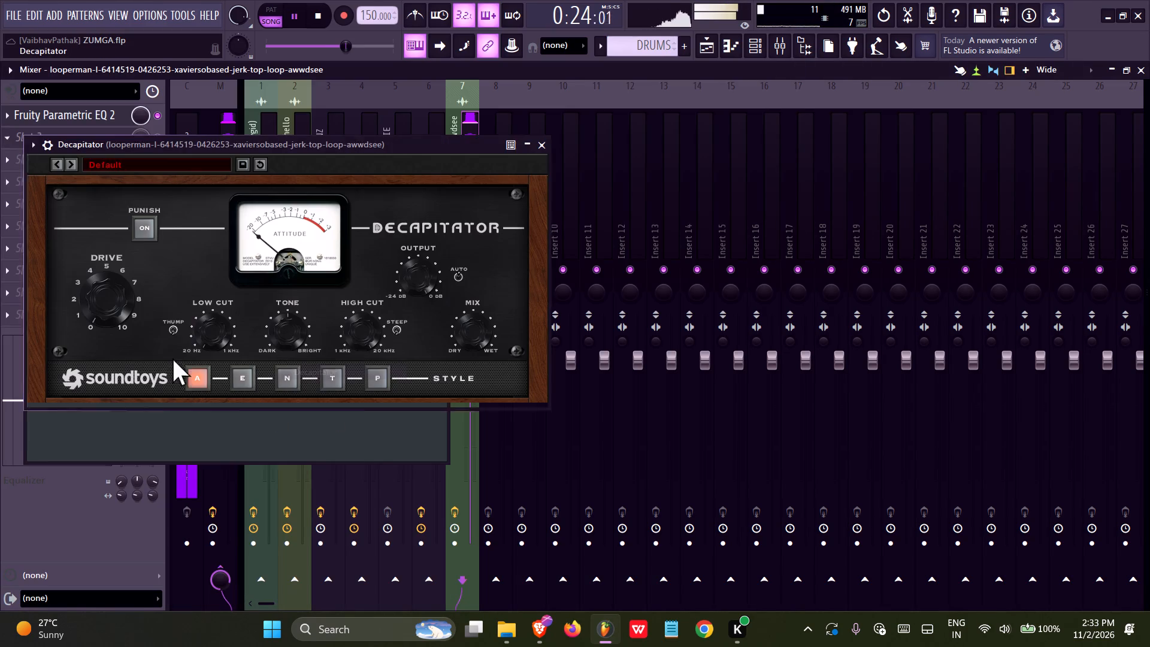
drag(131, 298, 120, 271)
click(542, 146)
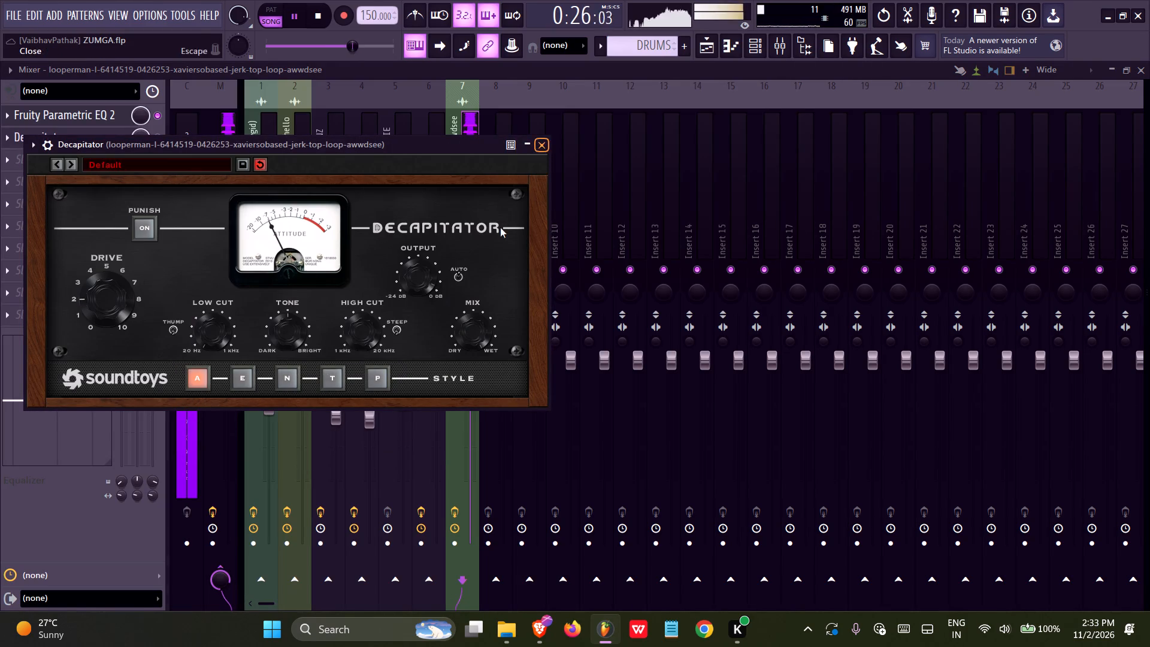
drag(468, 357, 456, 500)
Add Soundgoodizer to the top-loop insert's third effect slot in mode C and reduce its amount.
click(108, 155)
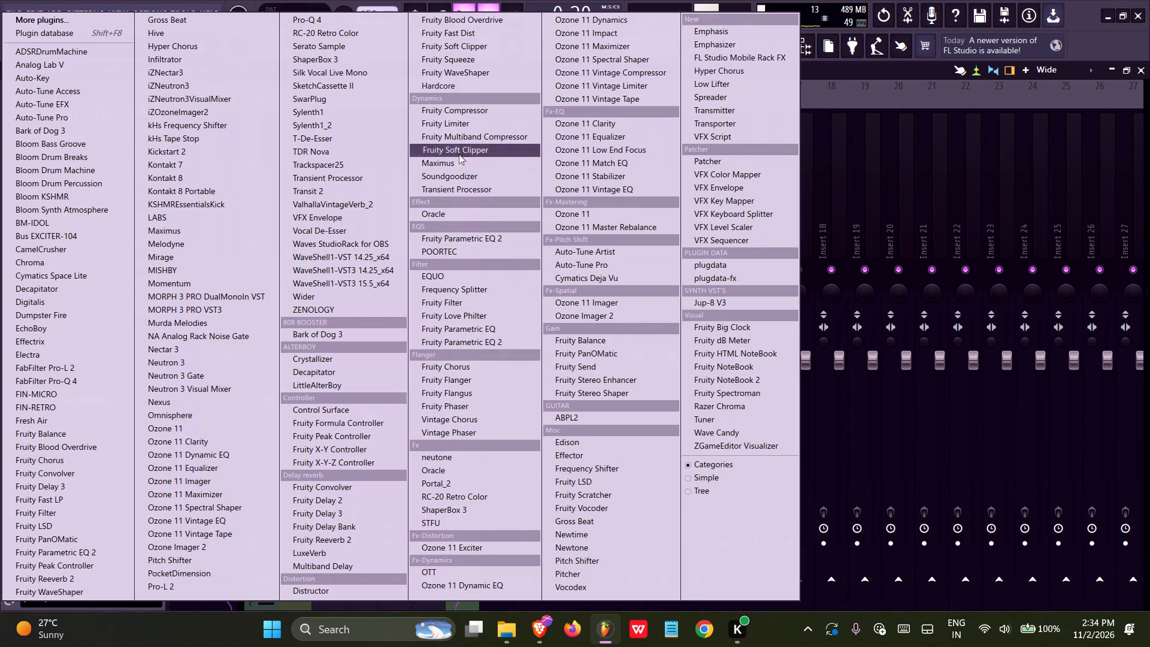
click(445, 180)
click(123, 317)
drag(110, 243, 104, 265)
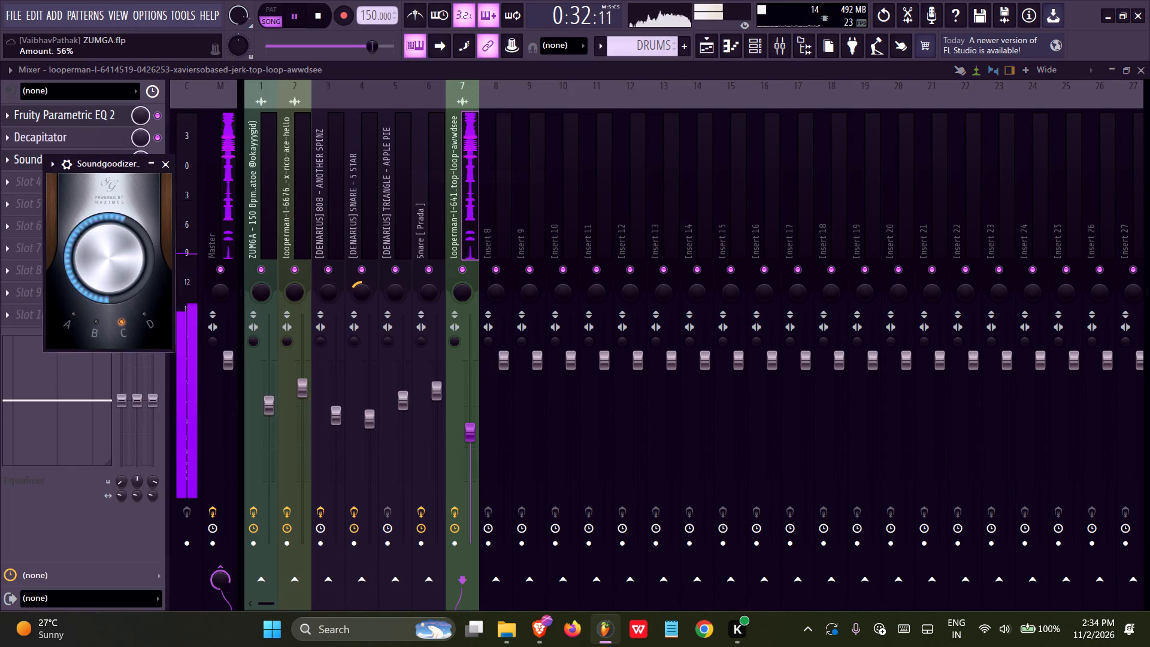
drag(104, 265, 99, 396)
click(168, 162)
Lower the top-loop insert's volume further, to a little below 60%.
drag(475, 427, 474, 433)
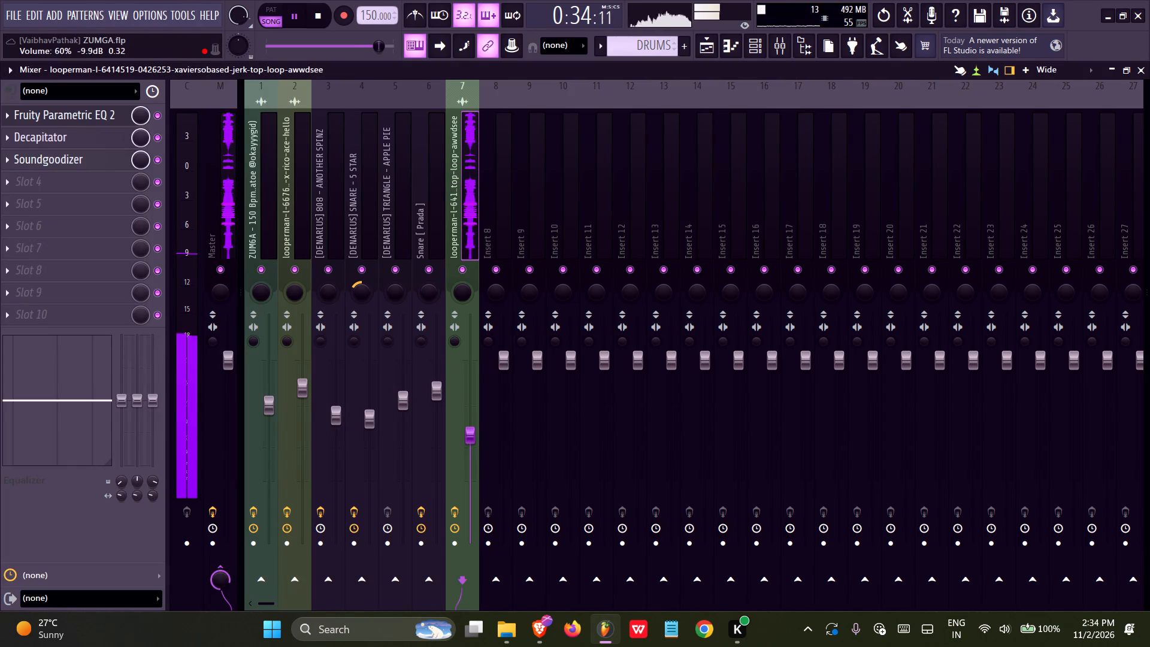
drag(474, 433, 465, 453)
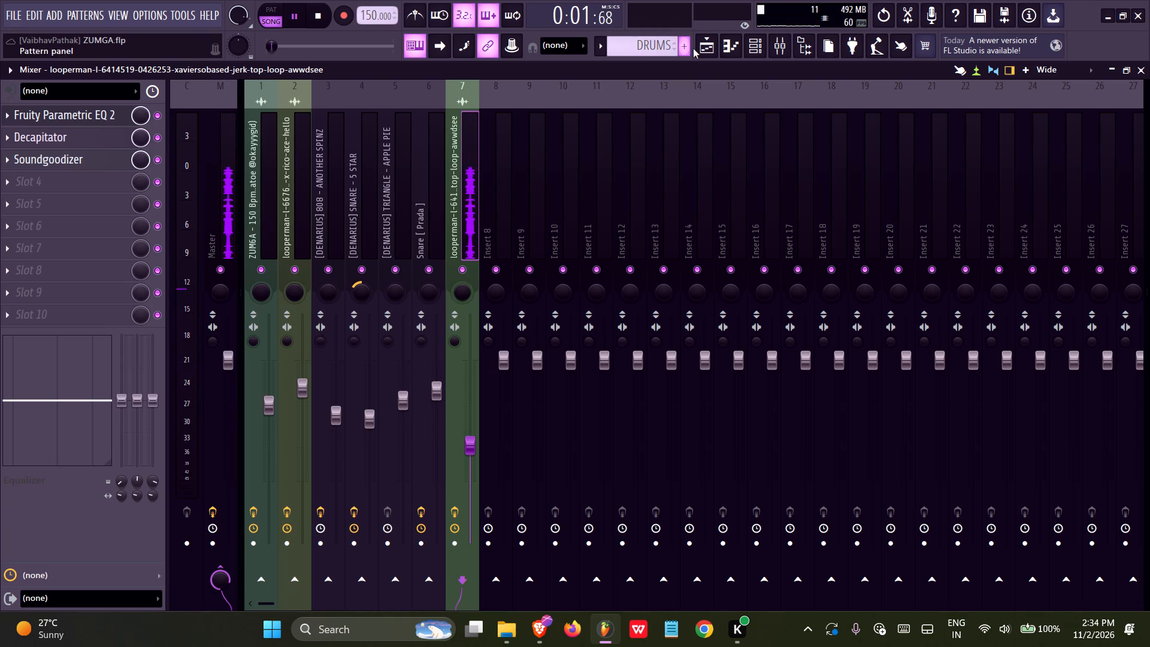
Return to the playlist, unsolo Track 4, play the full arrangement from the start and save the project.
key(space)
click(693, 49)
click(698, 49)
key(space)
drag(368, 98, 100, 144)
key(space)
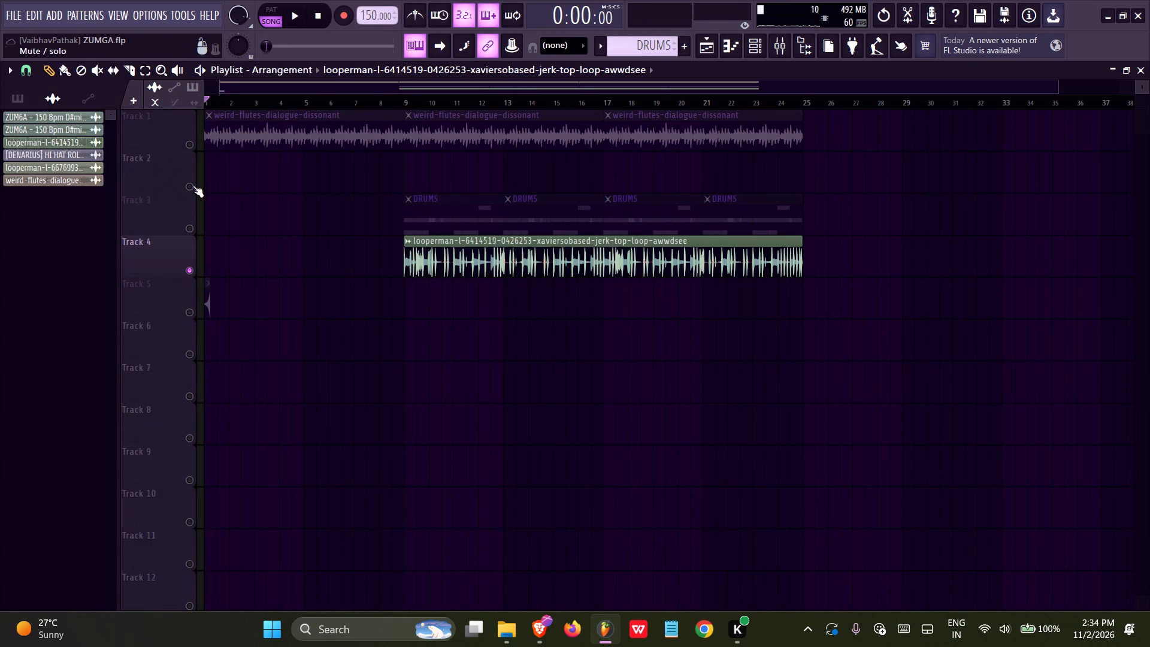
ctrl+double_click(193, 186)
key(space)
key(ctrl+s)
Move the jerk top-loop clip from Track 4 down to Track 6 and save the project.
ctrl+drag(360, 256, 825, 306)
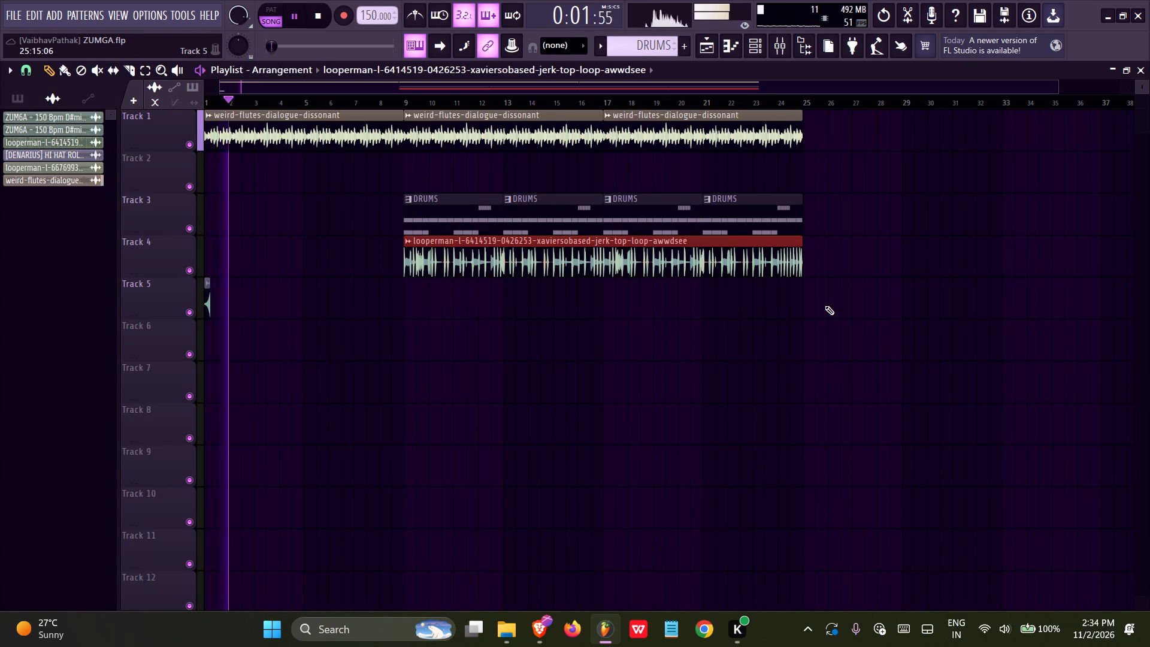
key(shift+Down)
key(shift+Down)
key(ctrl+s)
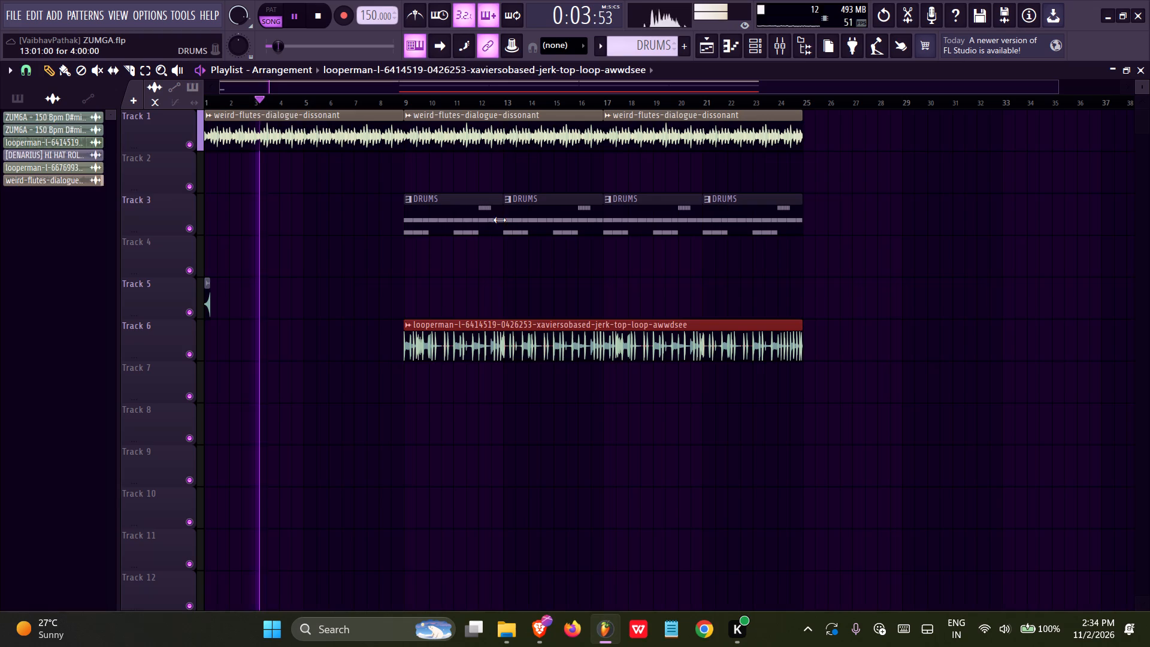
Split the DRUMS pattern by channel and delete the original DRUMS clips from Track 3.
click(471, 212)
right_click(63, 112)
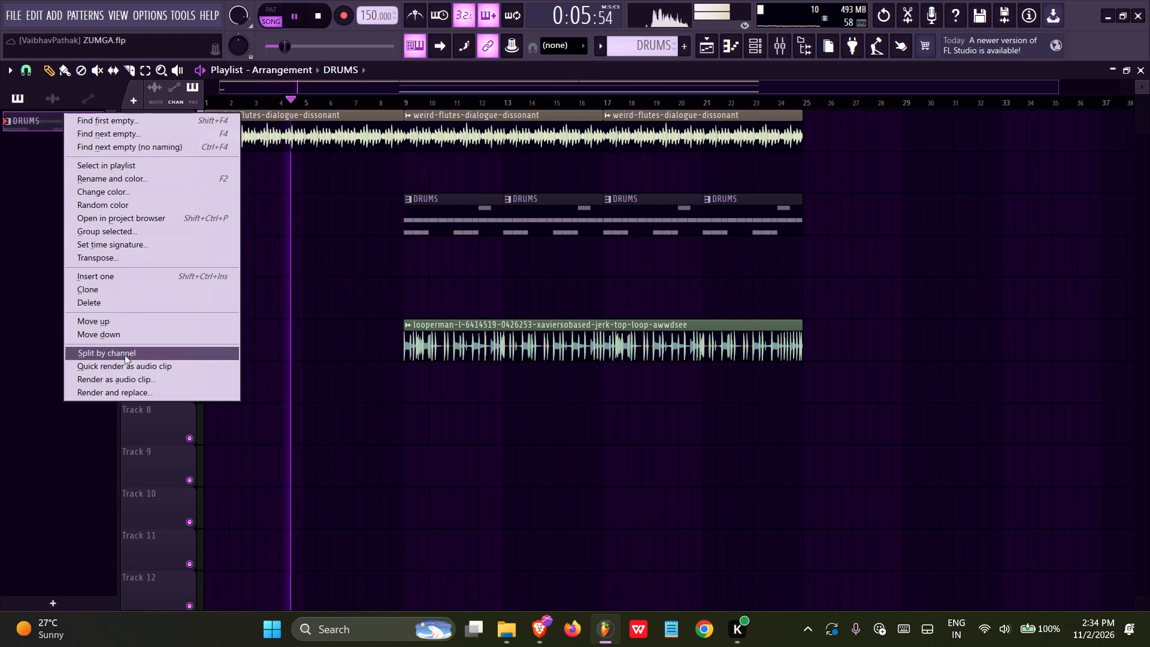
click(125, 355)
right_drag(359, 282, 790, 212)
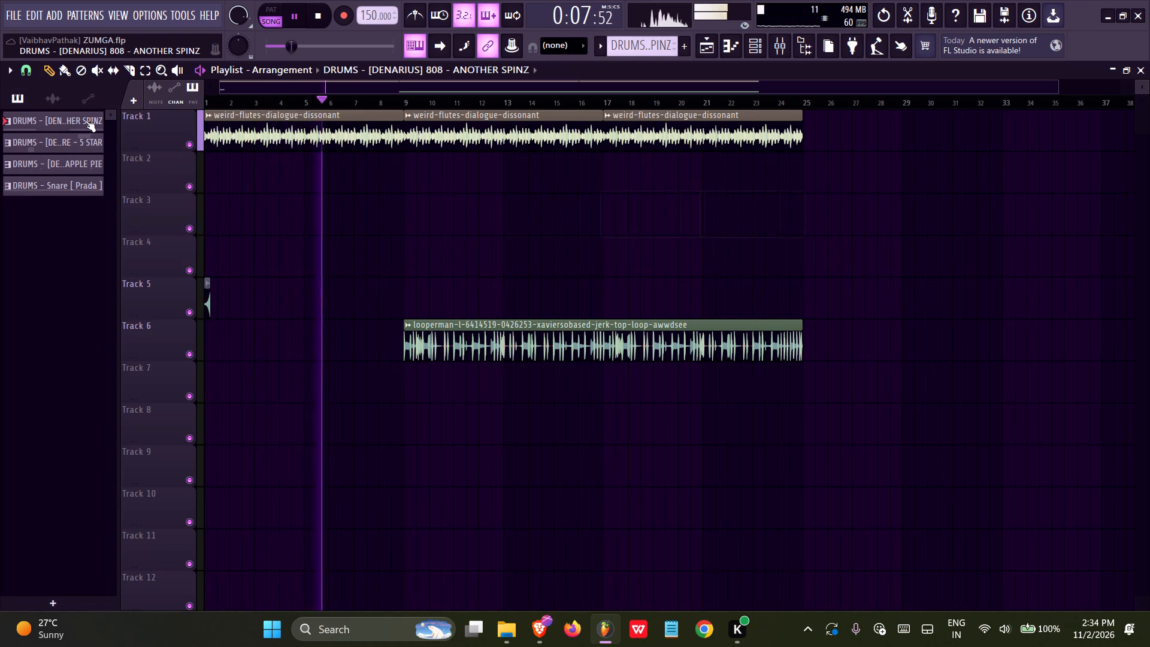
Stop playback and place the four split drum patterns together at bar 9 on Tracks 2 to 5.
key(space)
shift+click(84, 119)
shift+click(83, 186)
drag(79, 122, 399, 180)
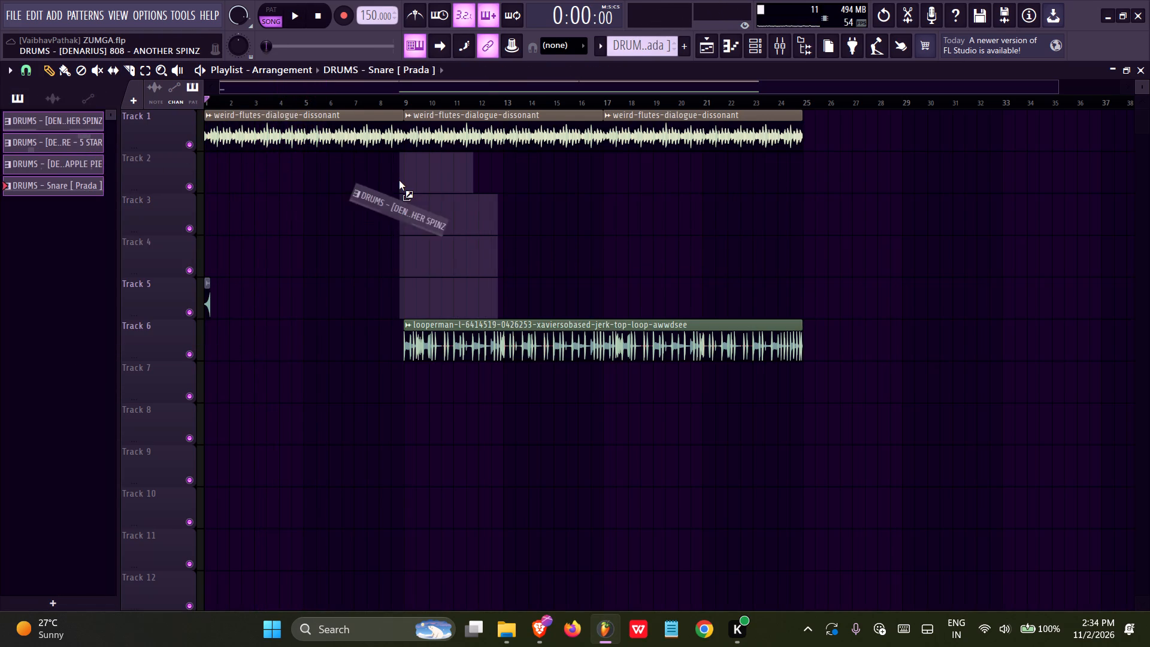
drag(399, 180, 404, 180)
Duplicate the four split drum clips three times to fill the arrangement up to bar 25, and save the project.
ctrl+scroll(404, 199, up, 20)
ctrl+scroll(404, 199, up, 14)
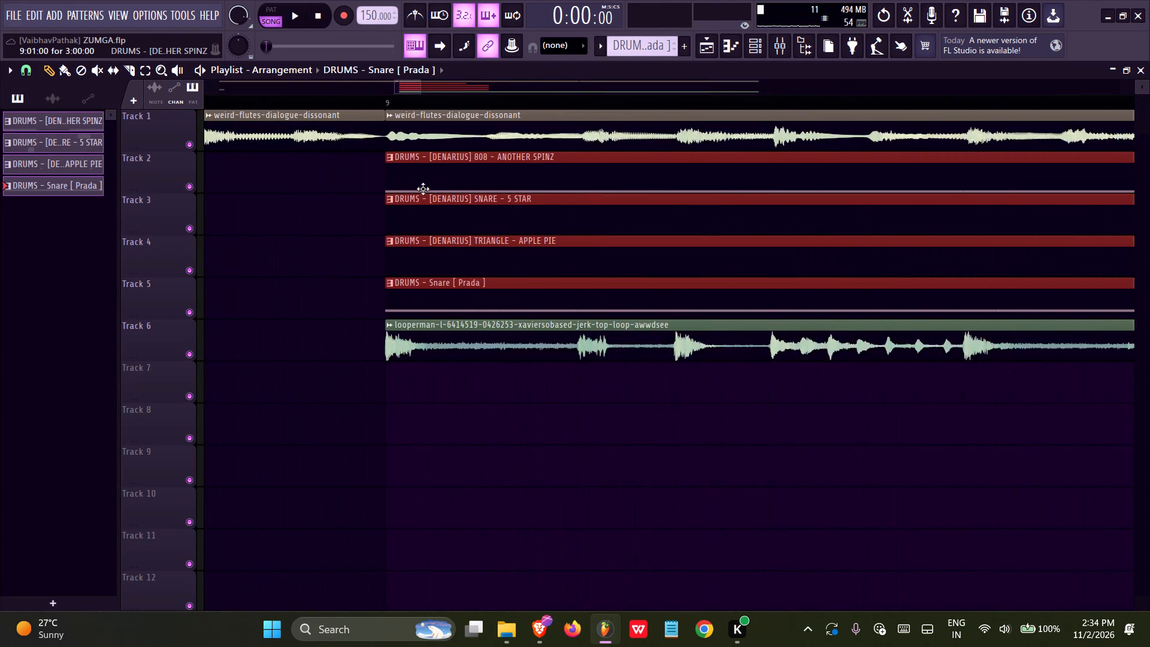
ctrl+scroll(423, 189, up, 2)
ctrl+scroll(374, 177, down, 20)
ctrl+scroll(374, 177, down, 11)
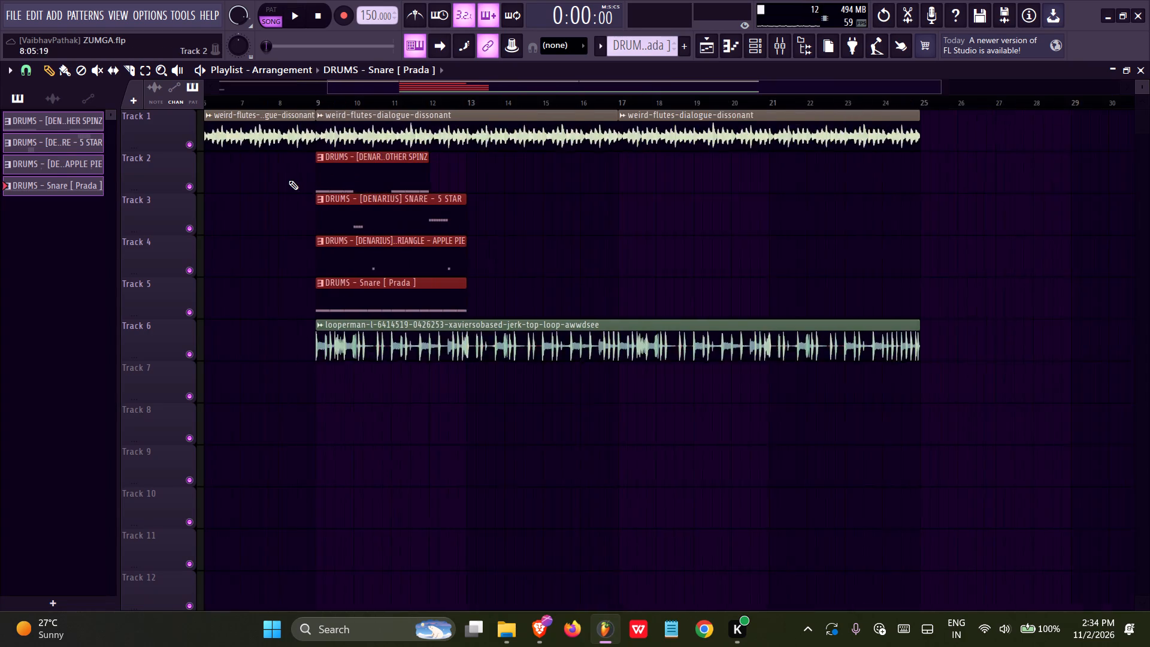
ctrl+scroll(289, 180, down, 8)
key(ctrl+b)
key(ctrl+b)
key(ctrl+b)
key(ctrl+s)
Play the arrangement from the start, clear the clip selection and save the project.
drag(234, 104, 29, 135)
key(space)
key(ctrl+s)
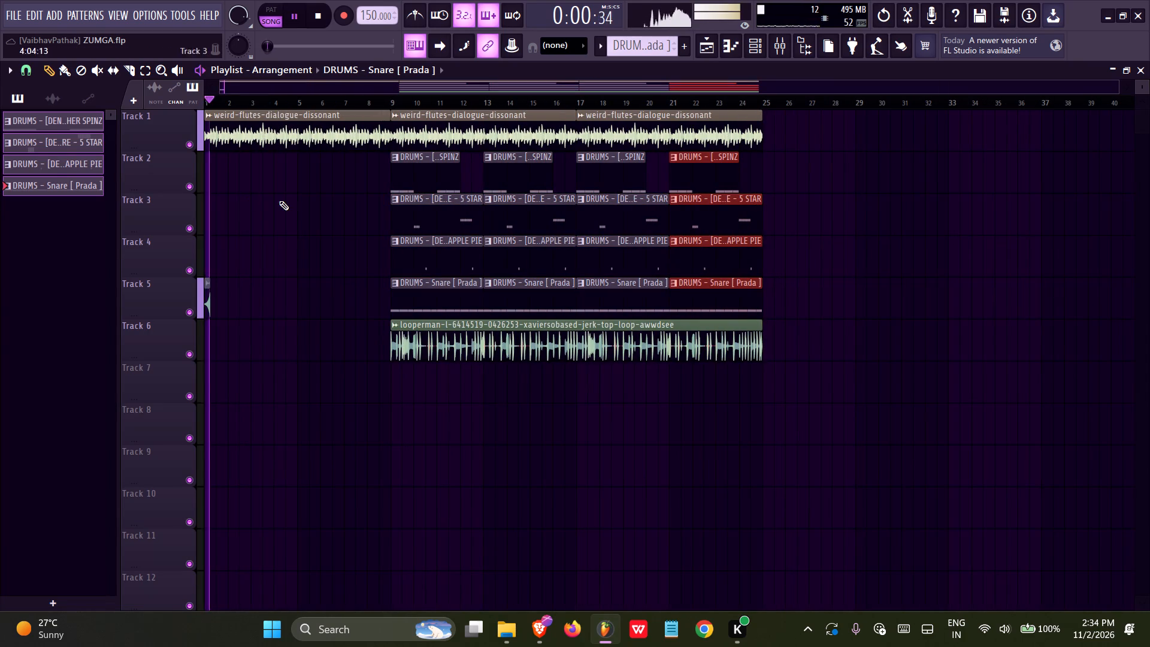
right_click(289, 201)
key(ctrl+s)
key(ctrl+s)
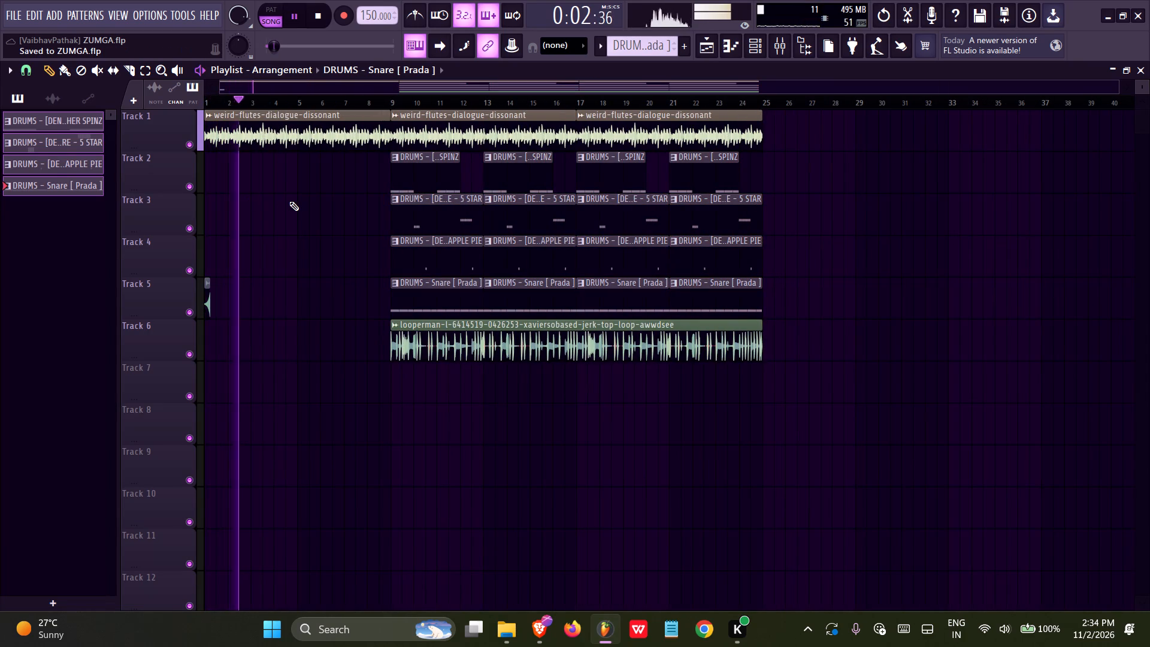
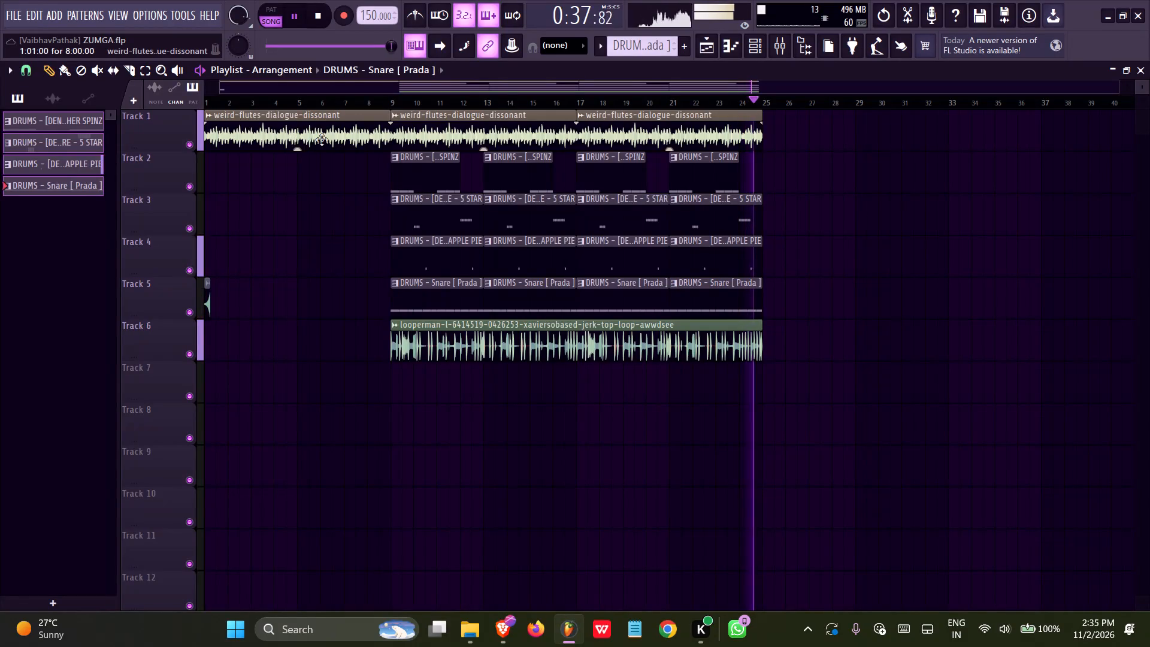
Stop playback and route the weird-flutes audio clip on Track 1 to its own mixer track, insert 8.
double_click(322, 140)
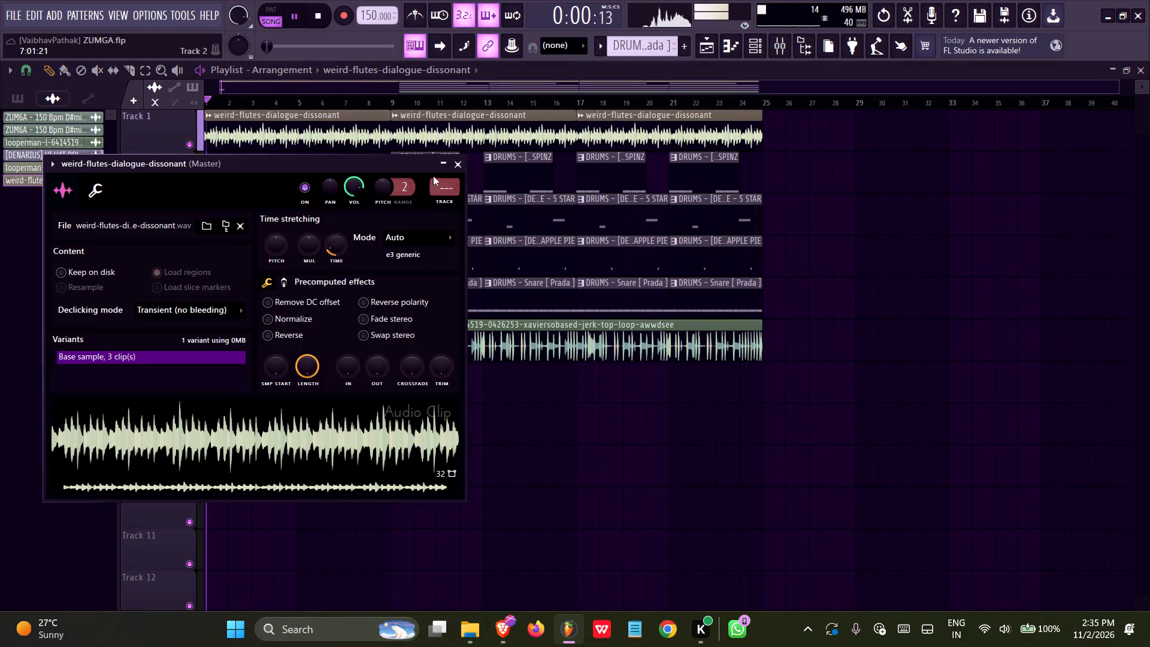
ctrl+click(454, 204)
key(space)
Load Fruity Parametric EQ 2 in the flutes track's first effect slot, pull down low-shelf band 1 and start playback.
click(97, 115)
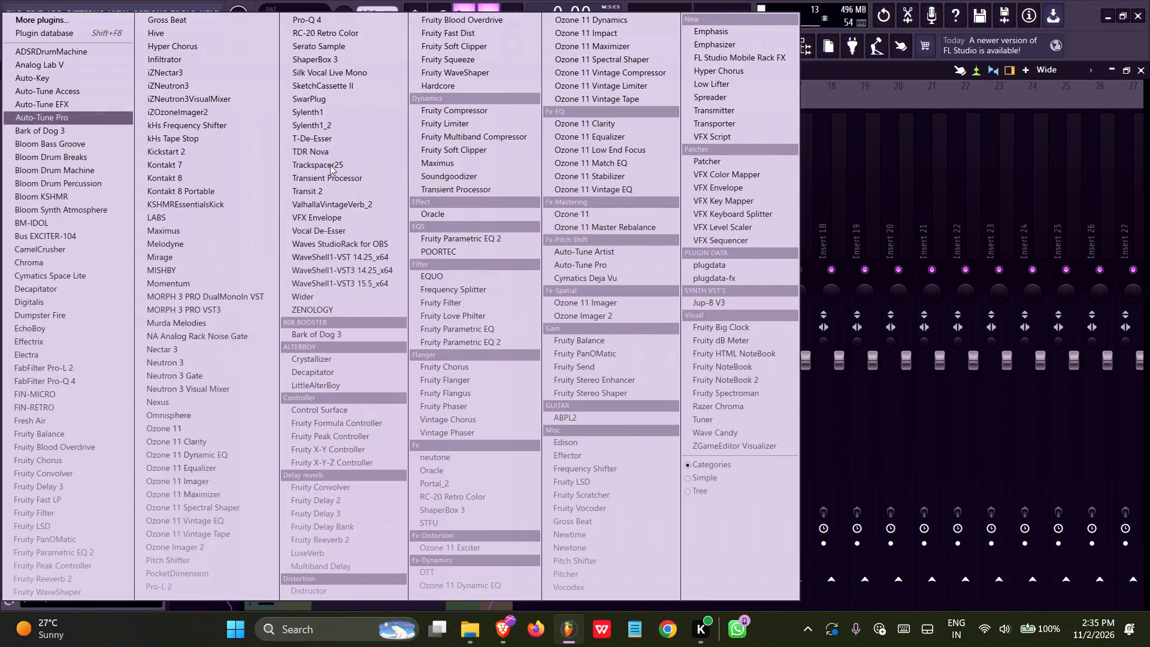
click(480, 338)
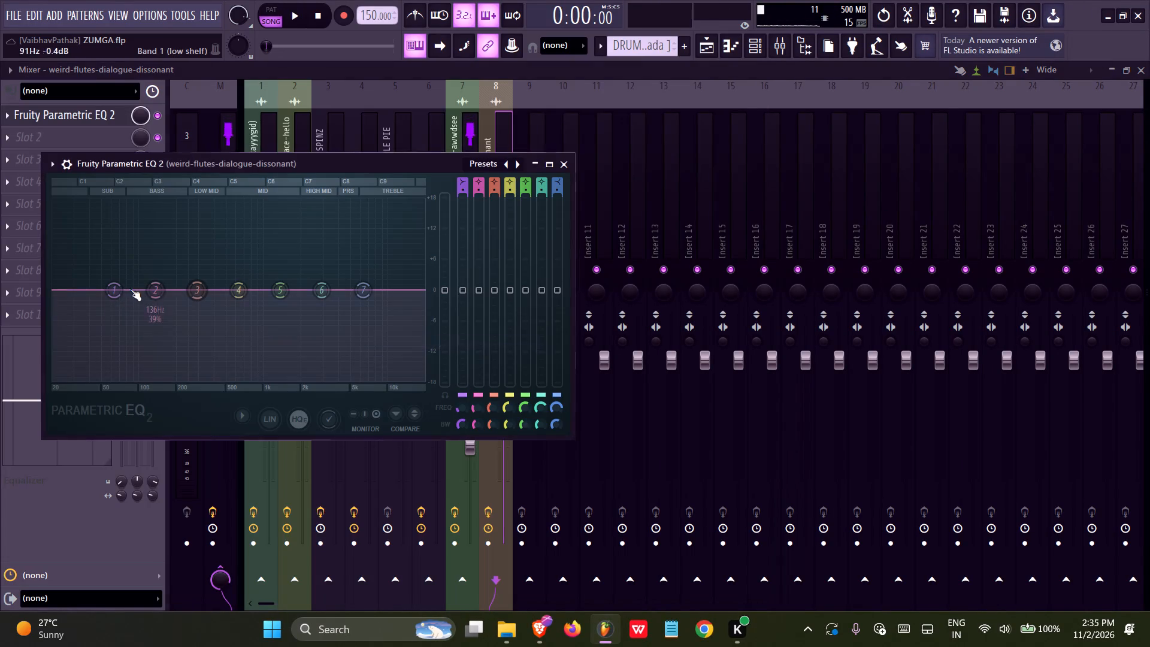
drag(120, 288, 382, 619)
key(space)
Add LuxeVerb in the flutes track's second effect slot with the Indie Guitar preset and reduce its mix level.
click(66, 145)
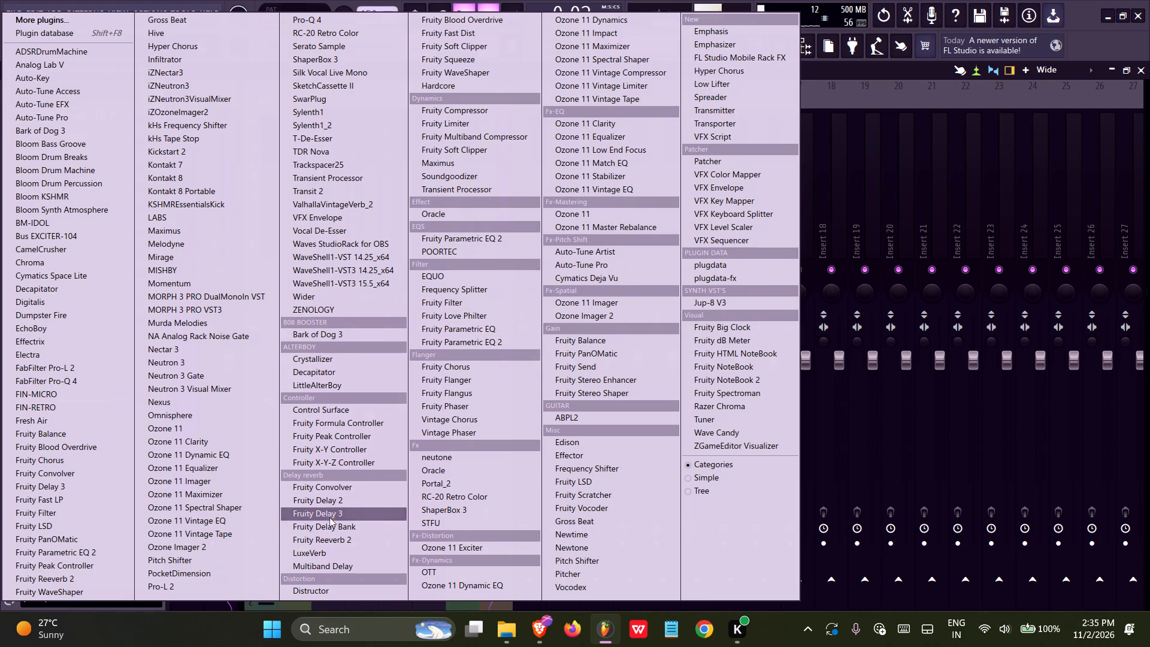
click(322, 548)
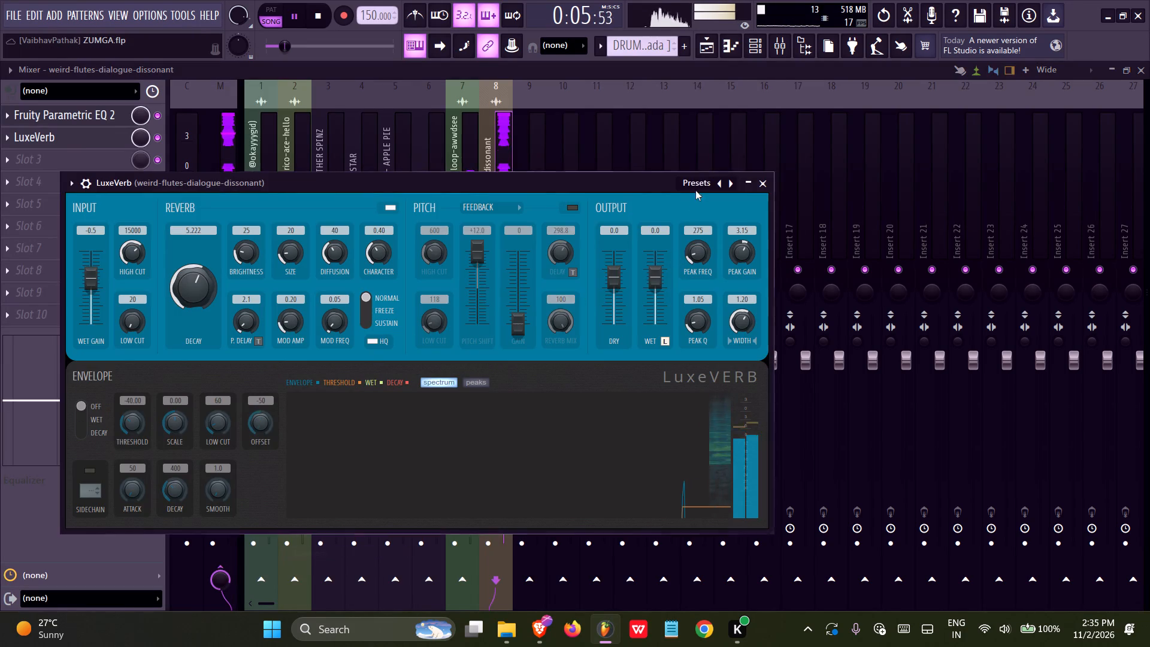
click(693, 180)
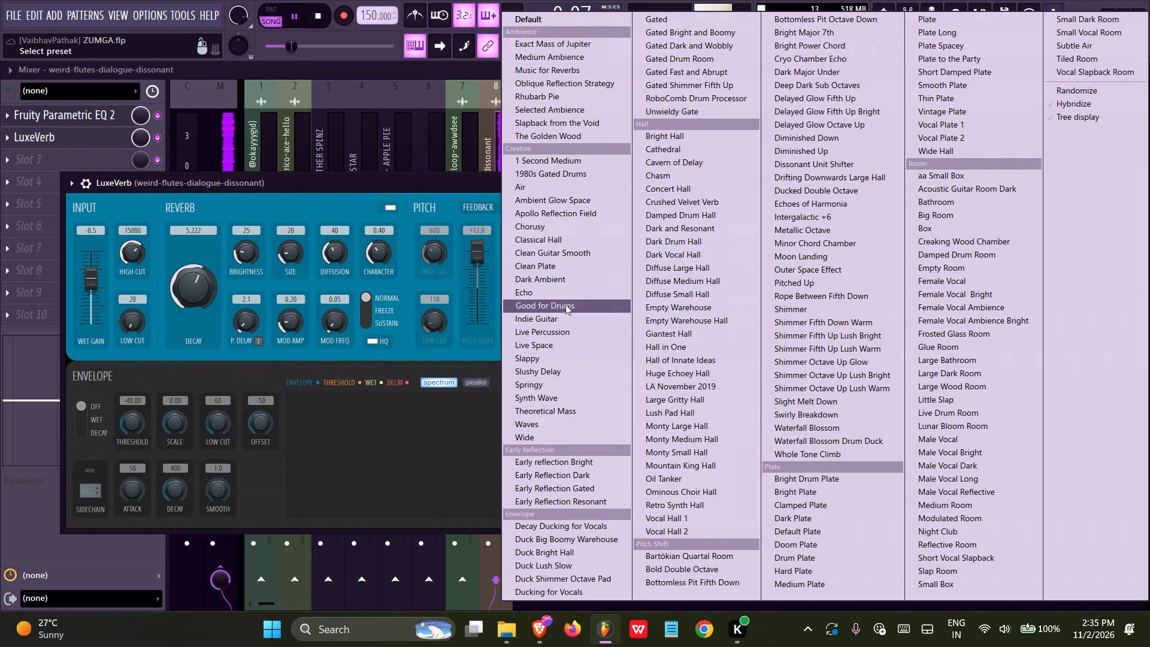
click(550, 319)
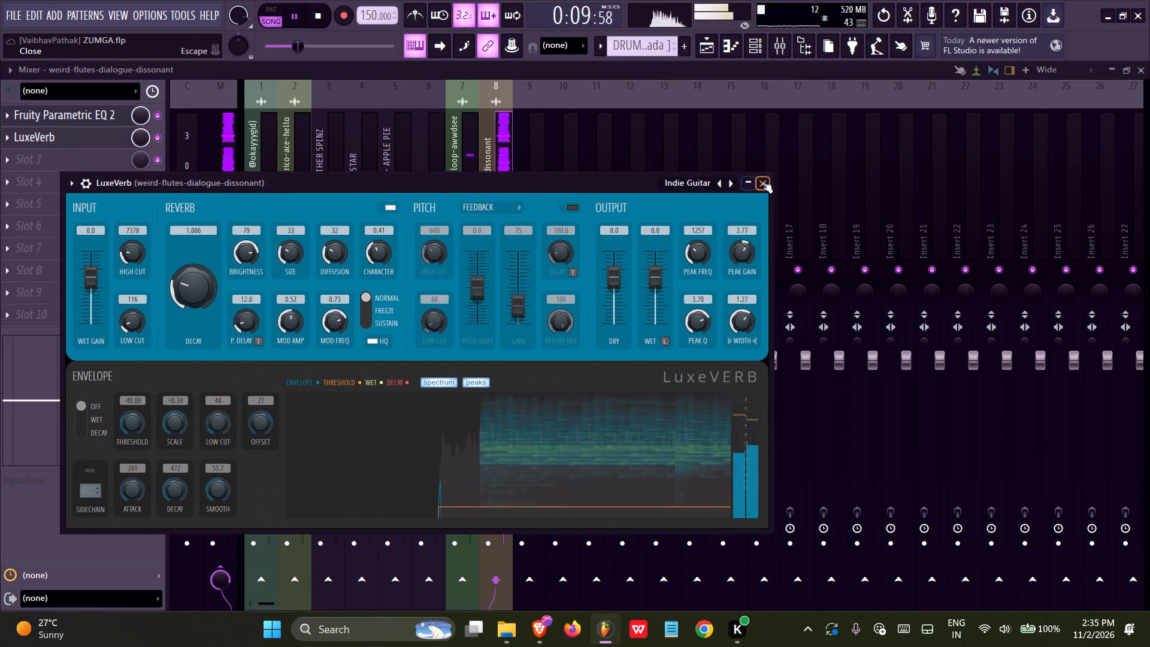
click(762, 182)
drag(140, 137, 159, 309)
Lower the weird-flutes mixer track's volume to balance it against the drums during playback.
drag(503, 358, 492, 446)
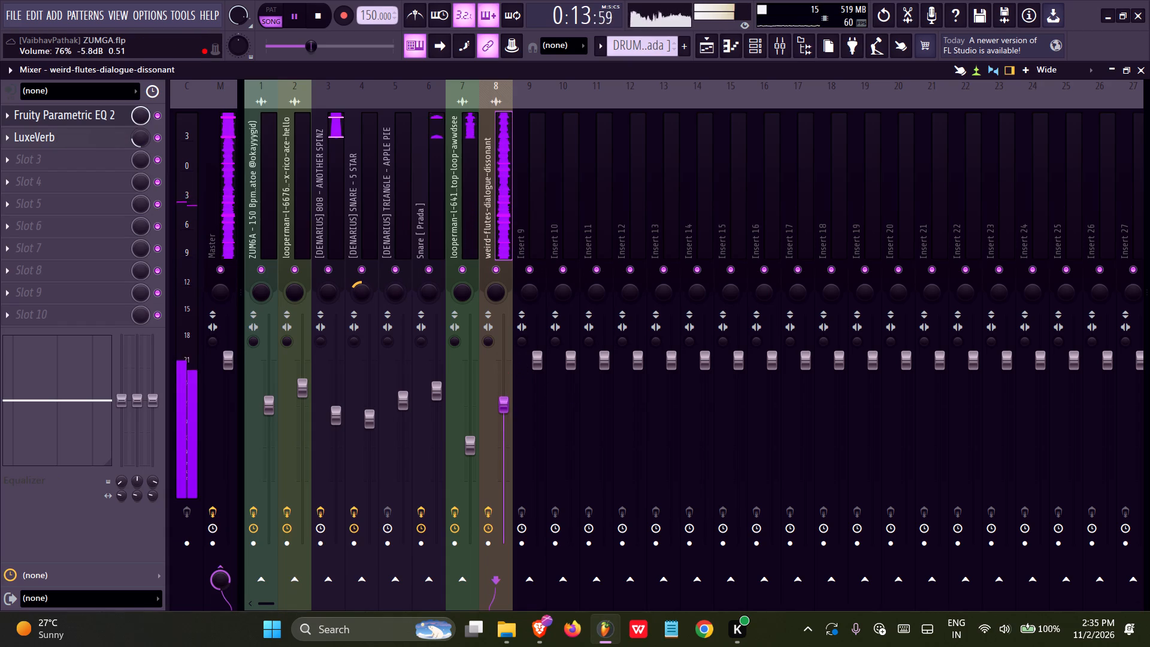
drag(492, 446, 484, 465)
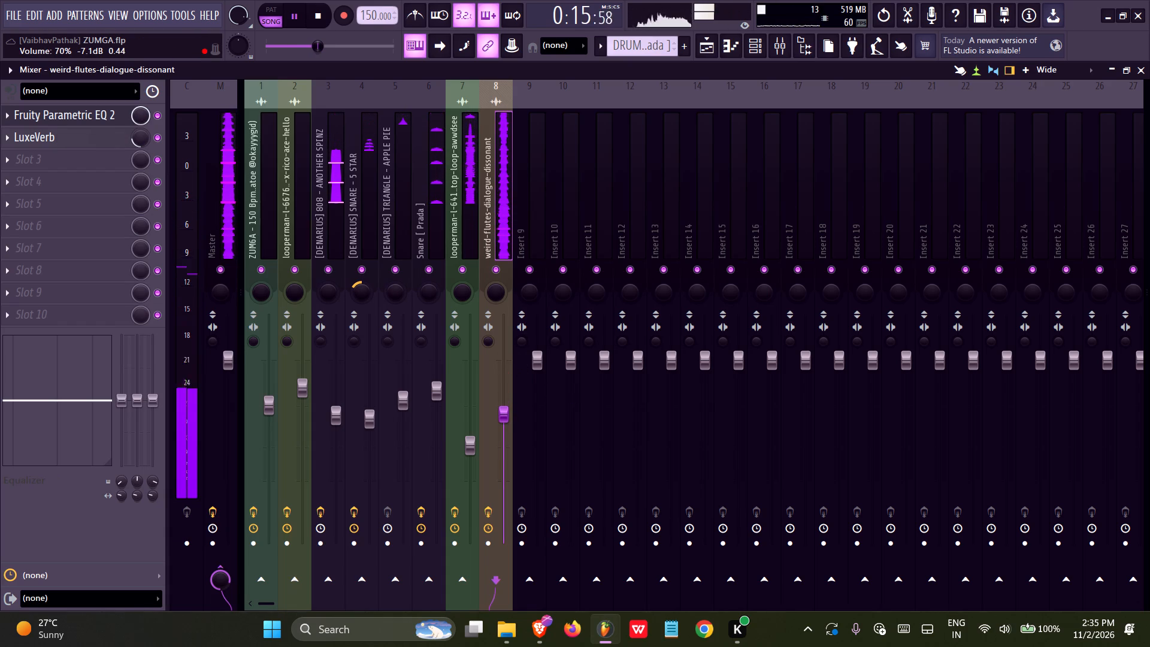
drag(484, 465, 486, 440)
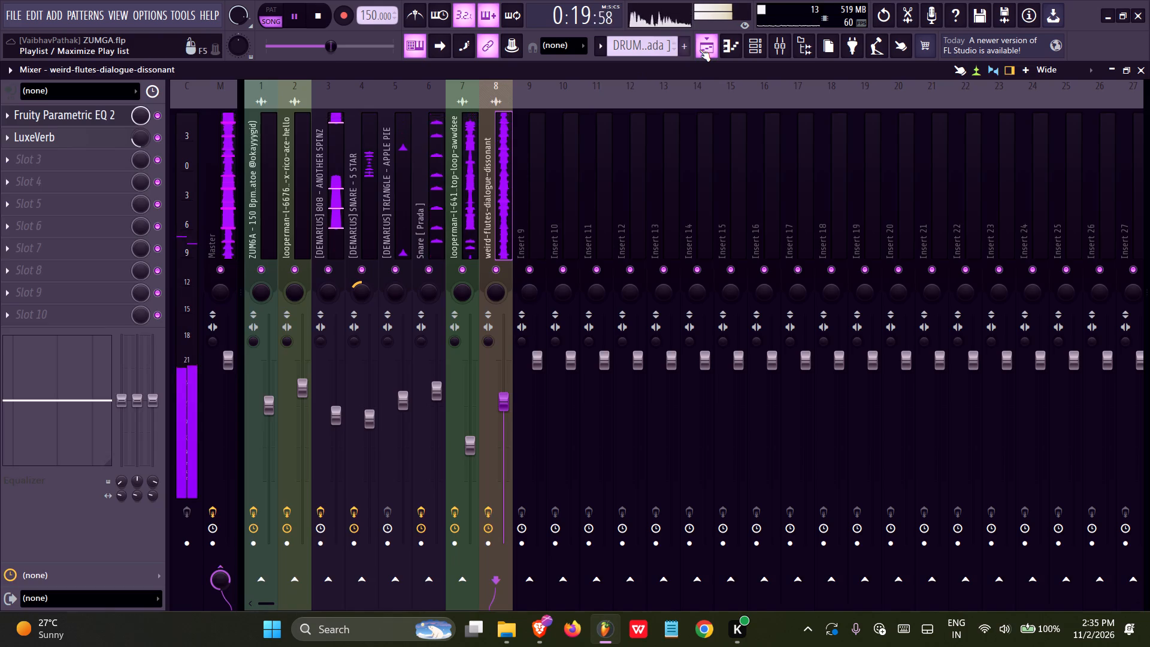
Return to the Playlist, save the project and restart playback of the arrangement from the beginning.
click(700, 50)
key(ctrl+s)
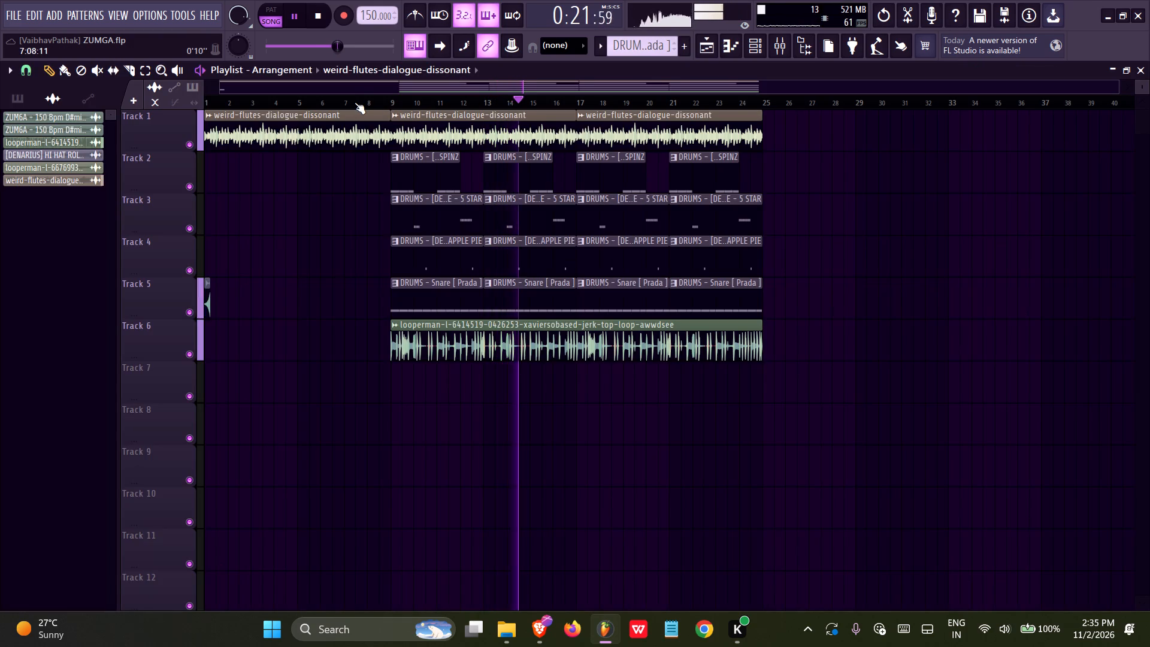
key(ctrl+s)
key(space)
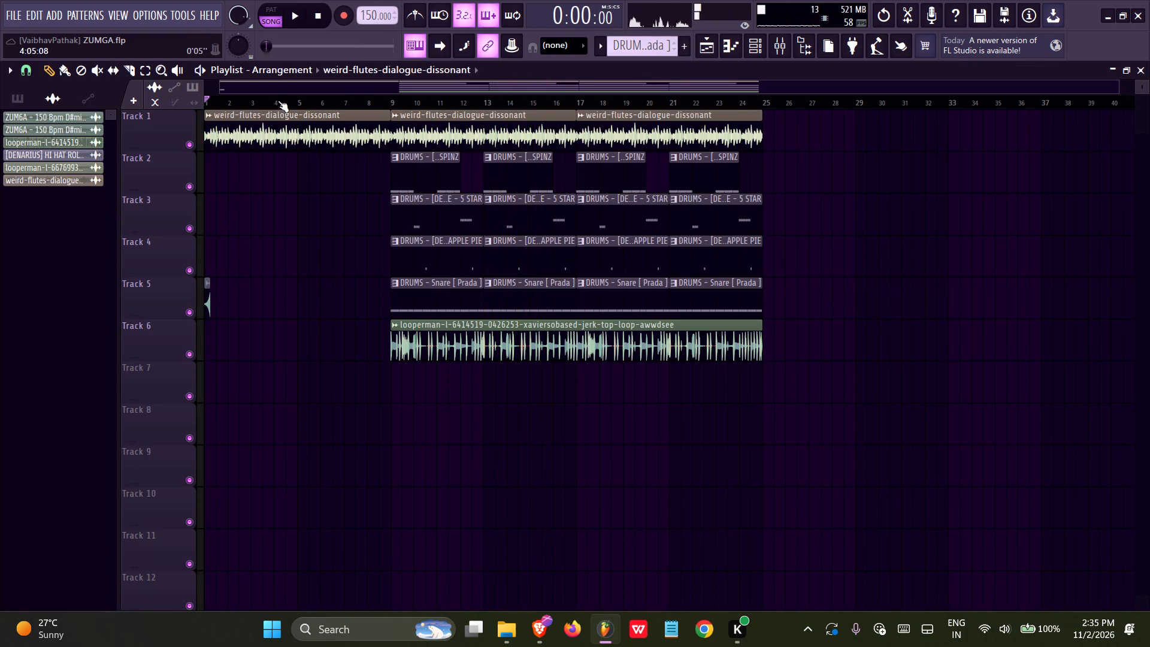
key(space)
key(ctrl+s)
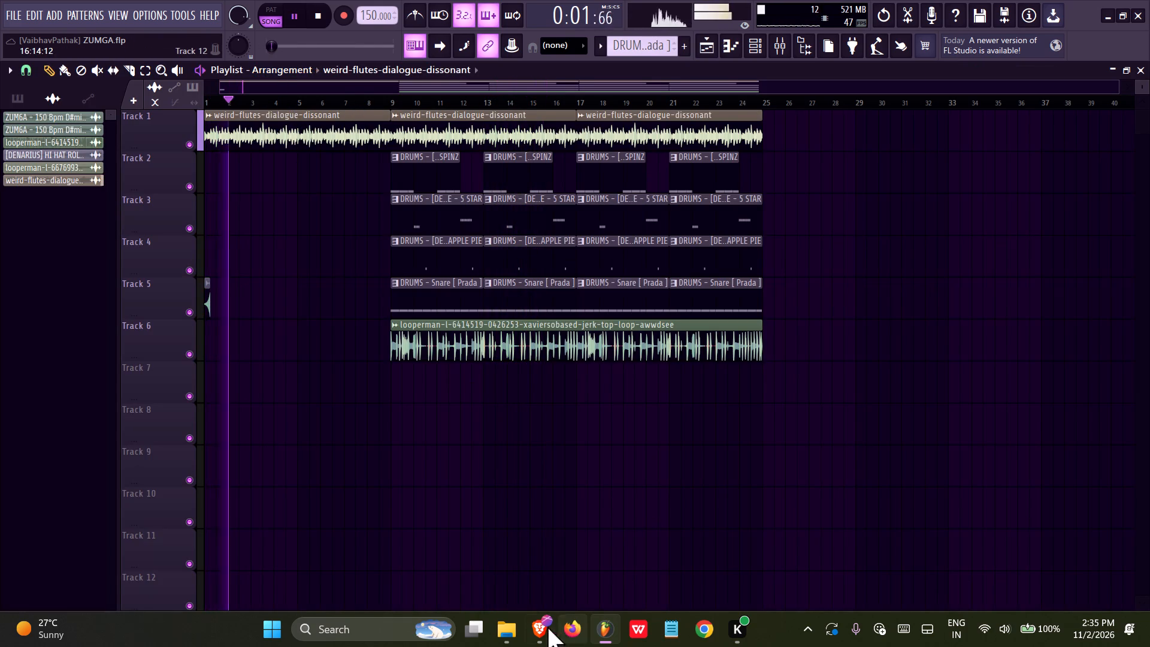
Switch to the Brave browser with the Song Key and BPM Finder page.
click(544, 627)
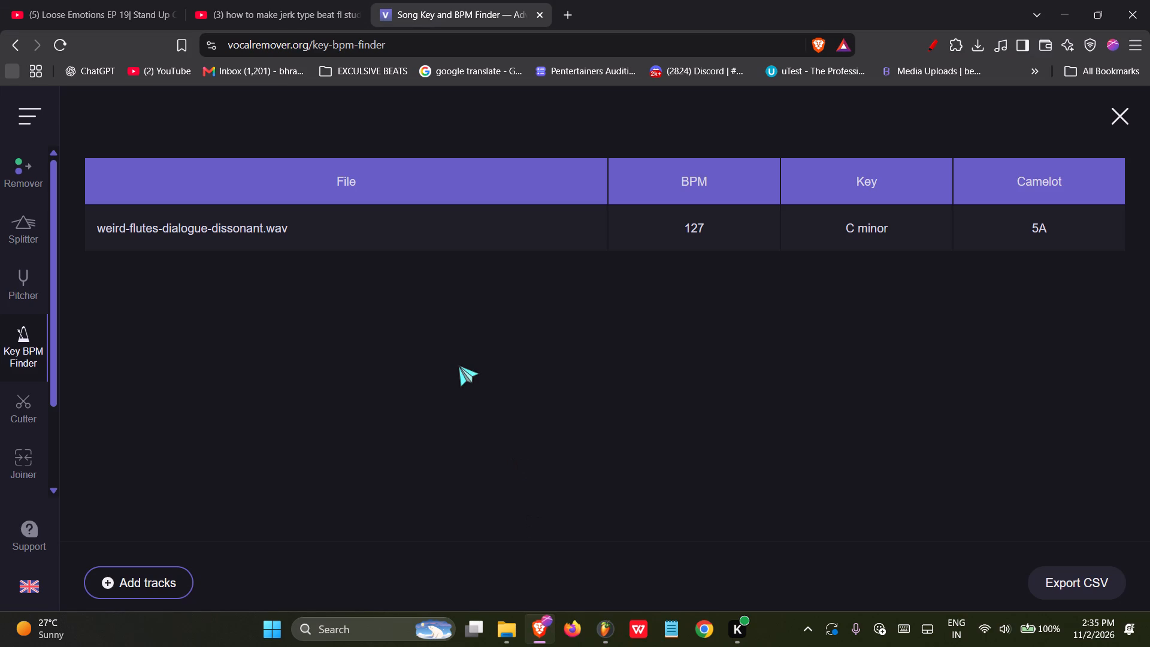
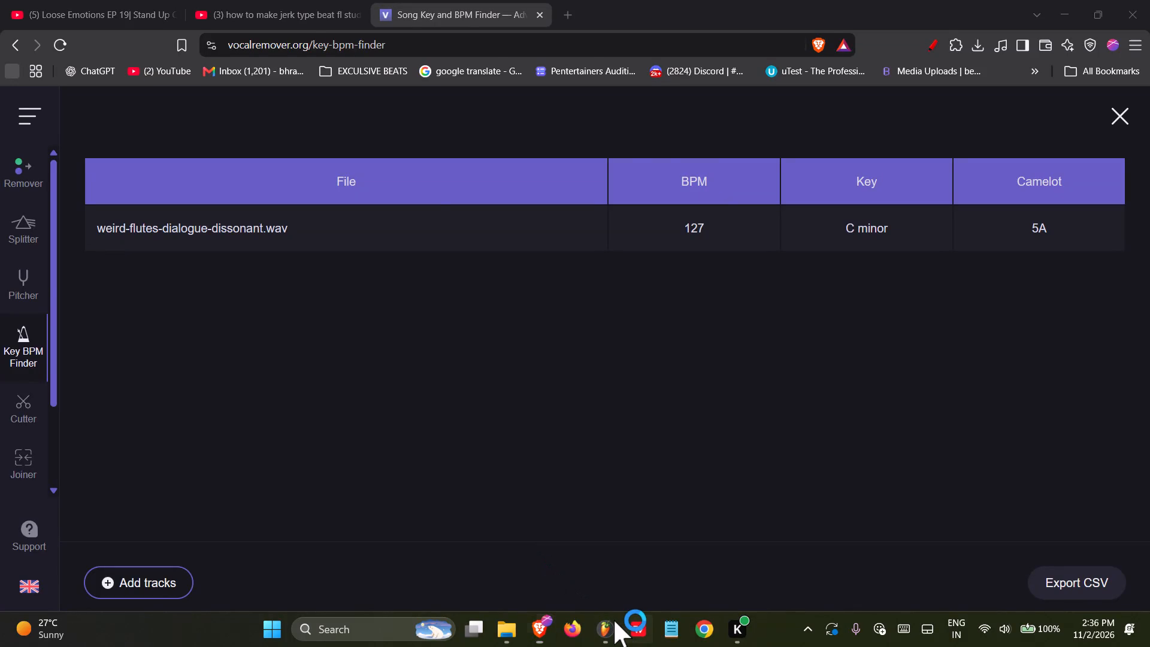
Switch back to FL Studio, save the project and restart playback of the arrangement from the beginning.
click(614, 620)
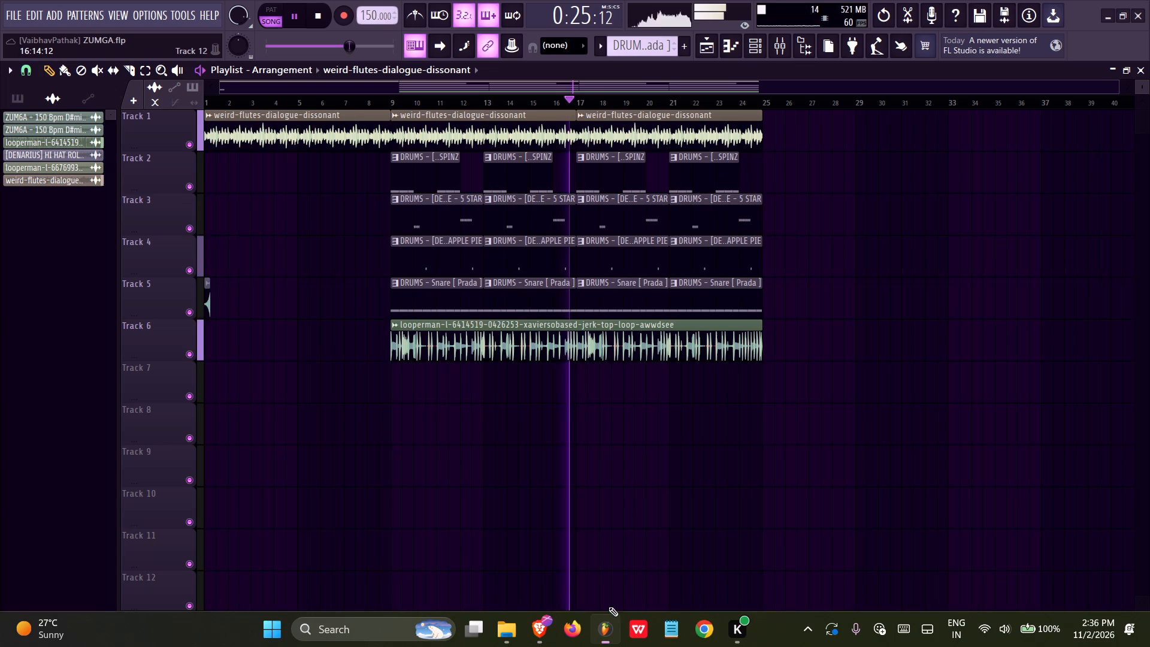
right_click(400, 401)
right_click(351, 464)
key(ctrl+s)
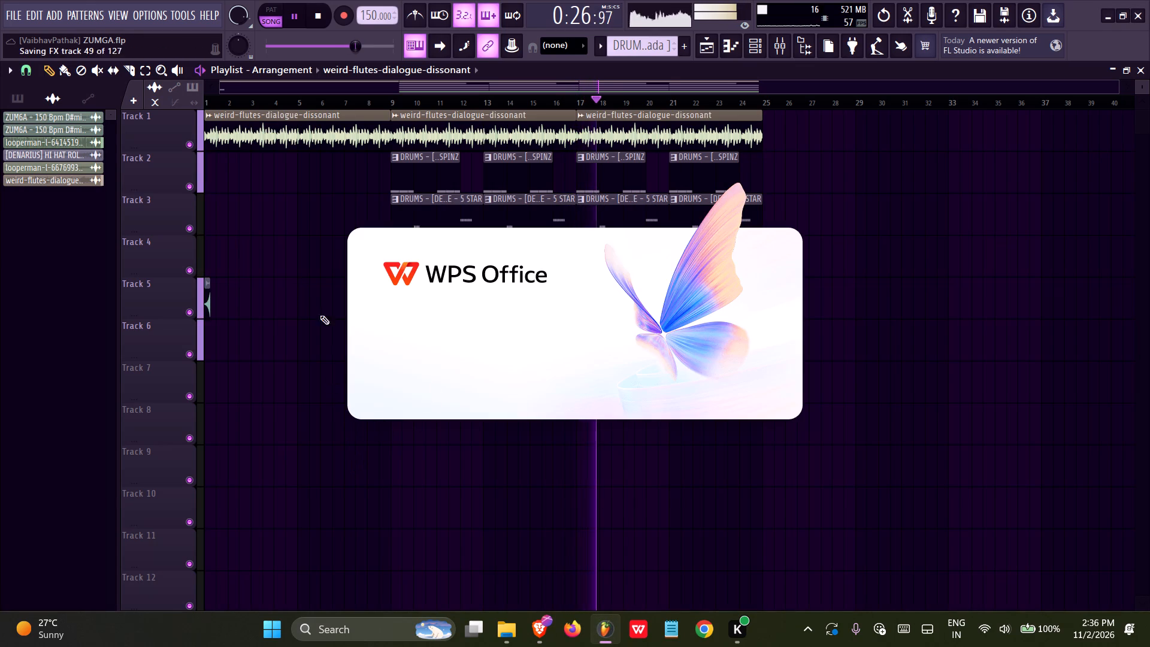
right_click(344, 201)
key(space)
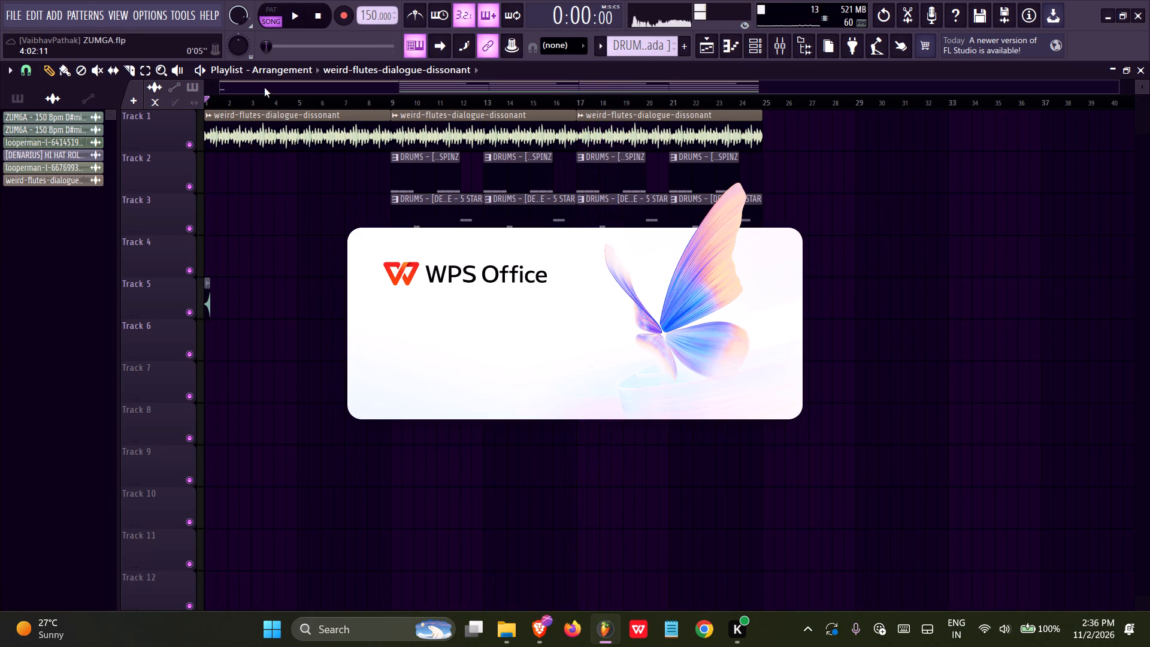
drag(264, 94, 185, 97)
key(space)
key(ctrl+s)
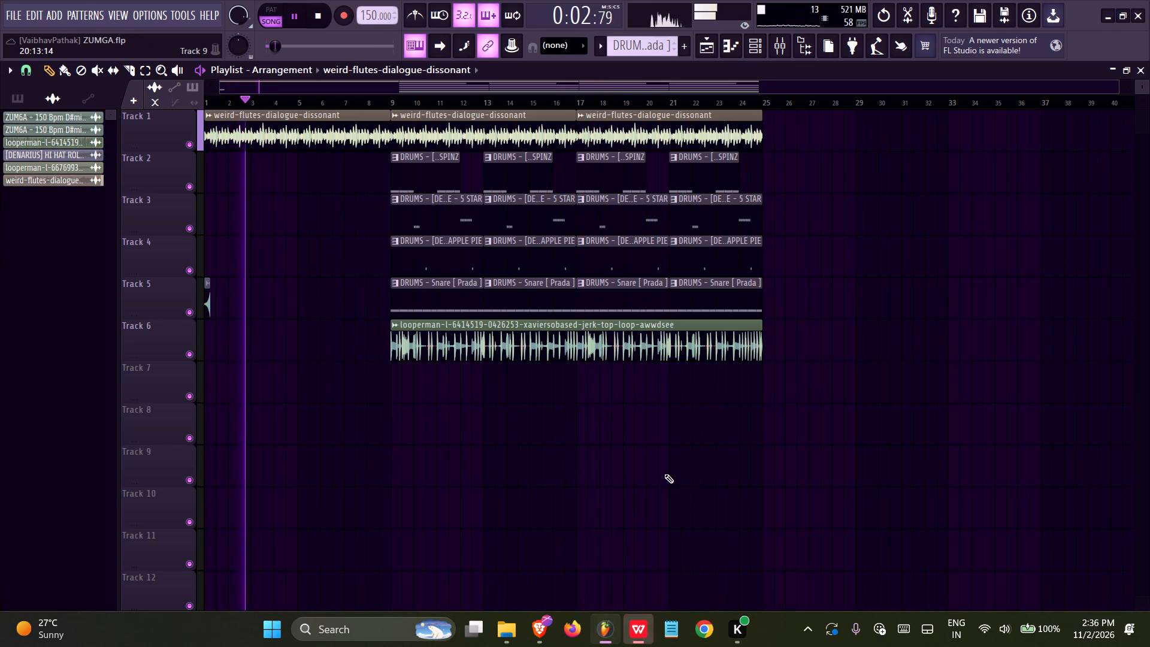
Close the WPS Office window and return to the ZUMGA arrangement in FL Studio.
click(633, 631)
click(1131, 20)
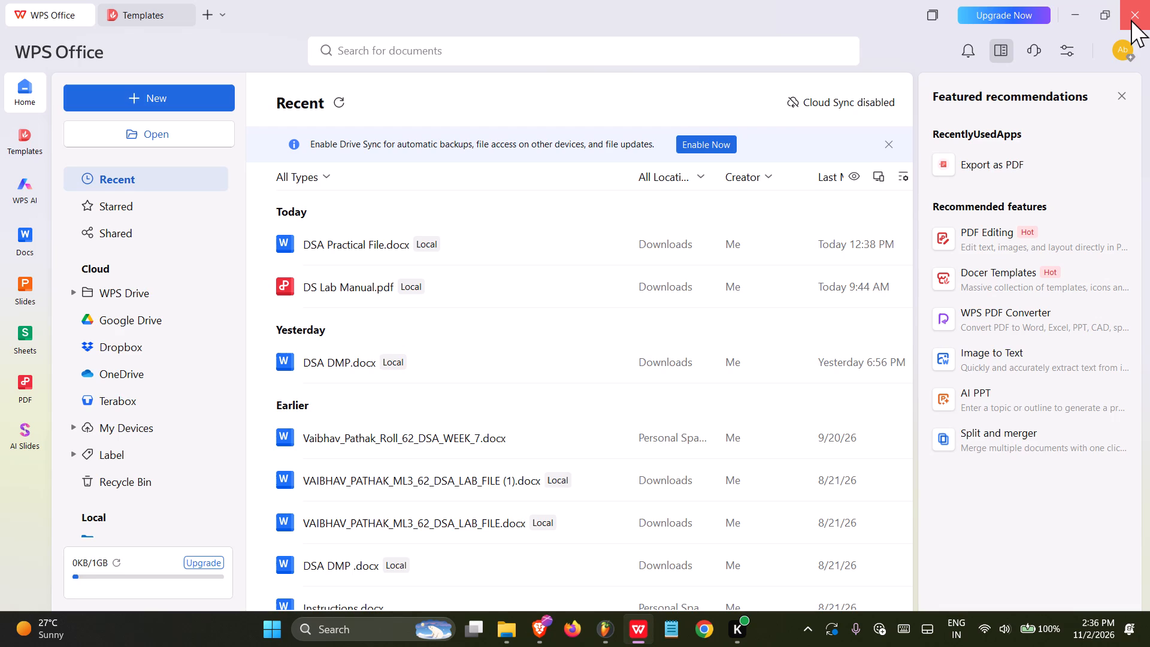
click(520, 628)
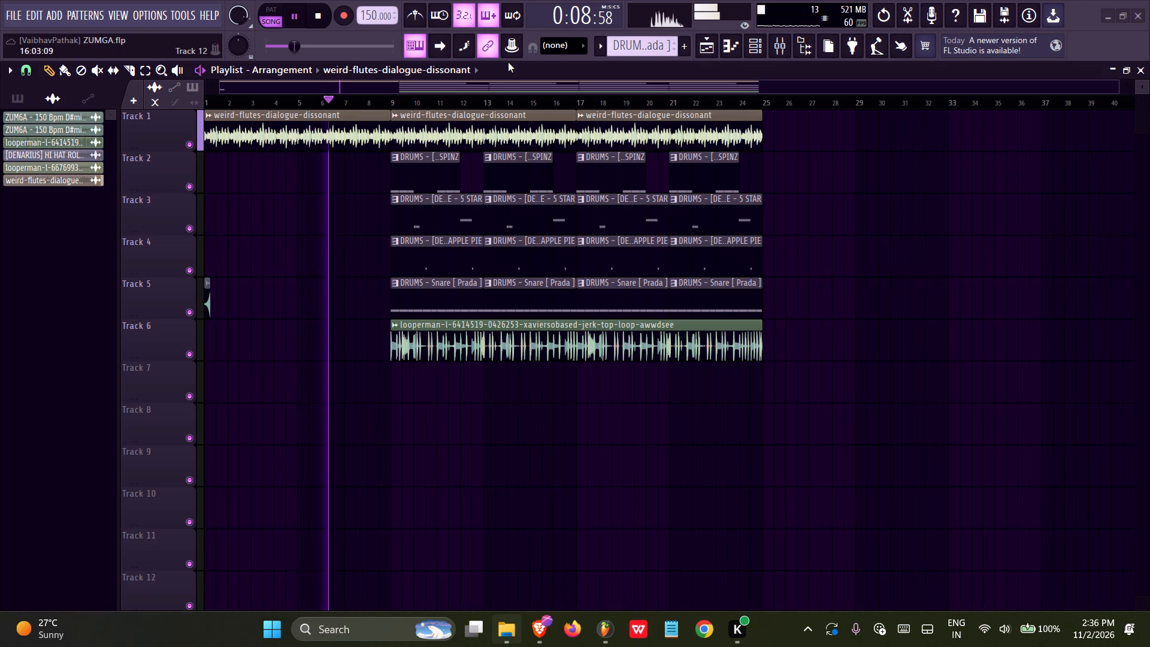
click(480, 13)
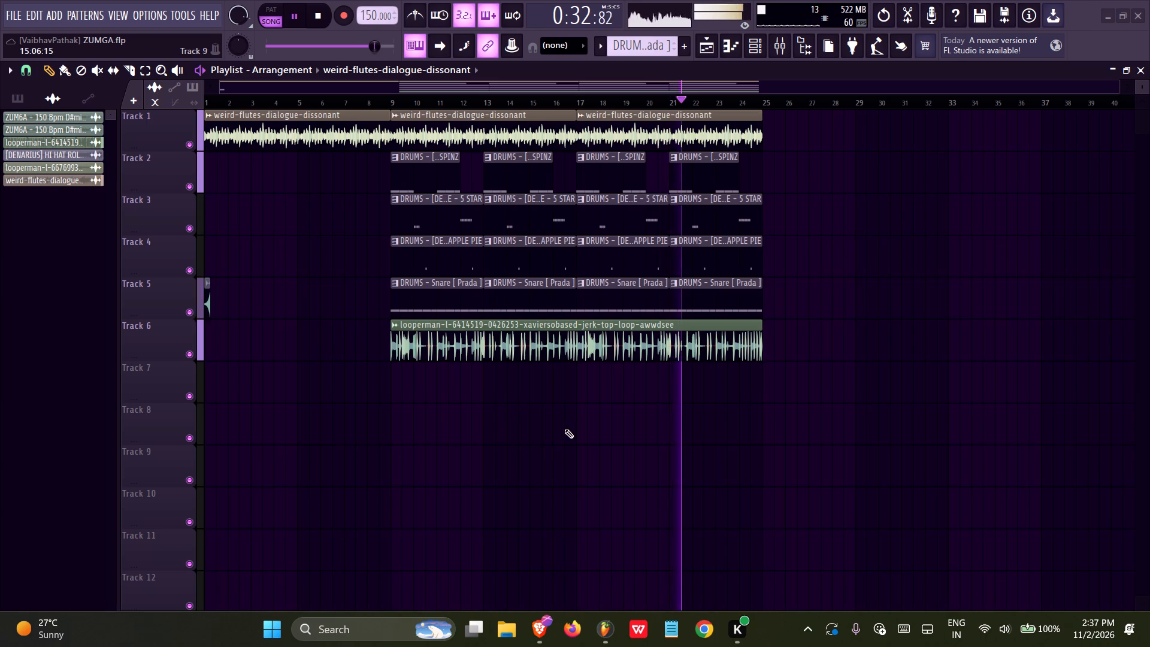
Duplicate all Playlist clips from bar 9 to 25 on tracks 1 to 6 directly after themselves and save the project.
ctrl+drag(788, 124, 401, 367)
key(ctrl+b)
ctrl+scroll(548, 358, down, 6)
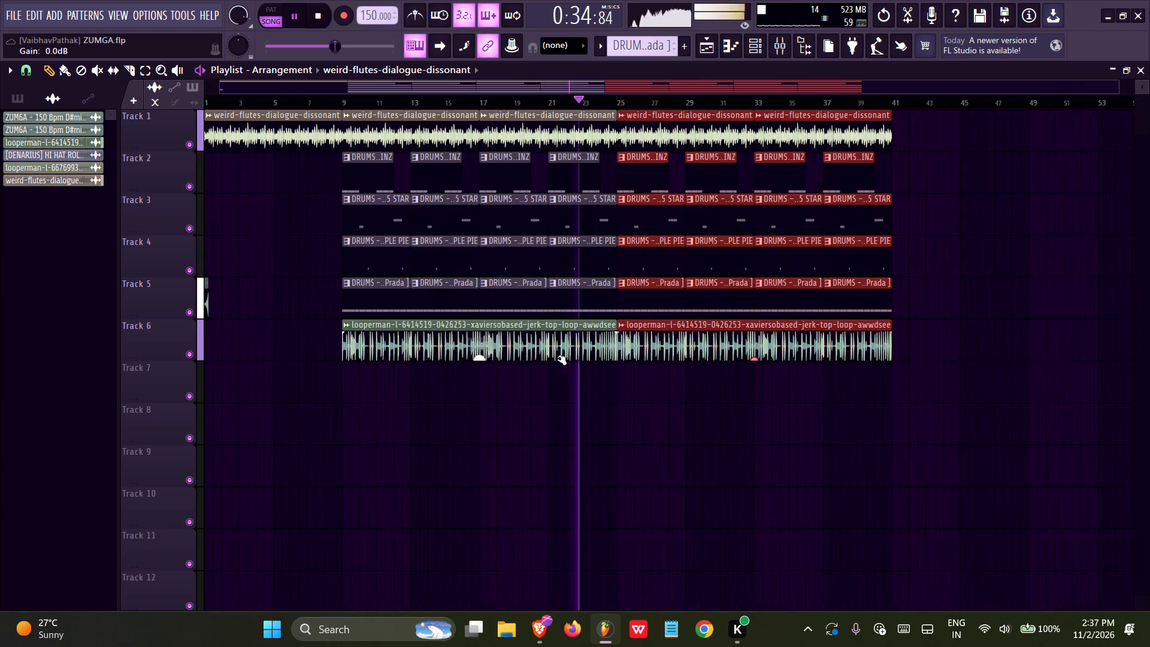
key(ctrl+s)
right_click(637, 398)
key(ctrl+s)
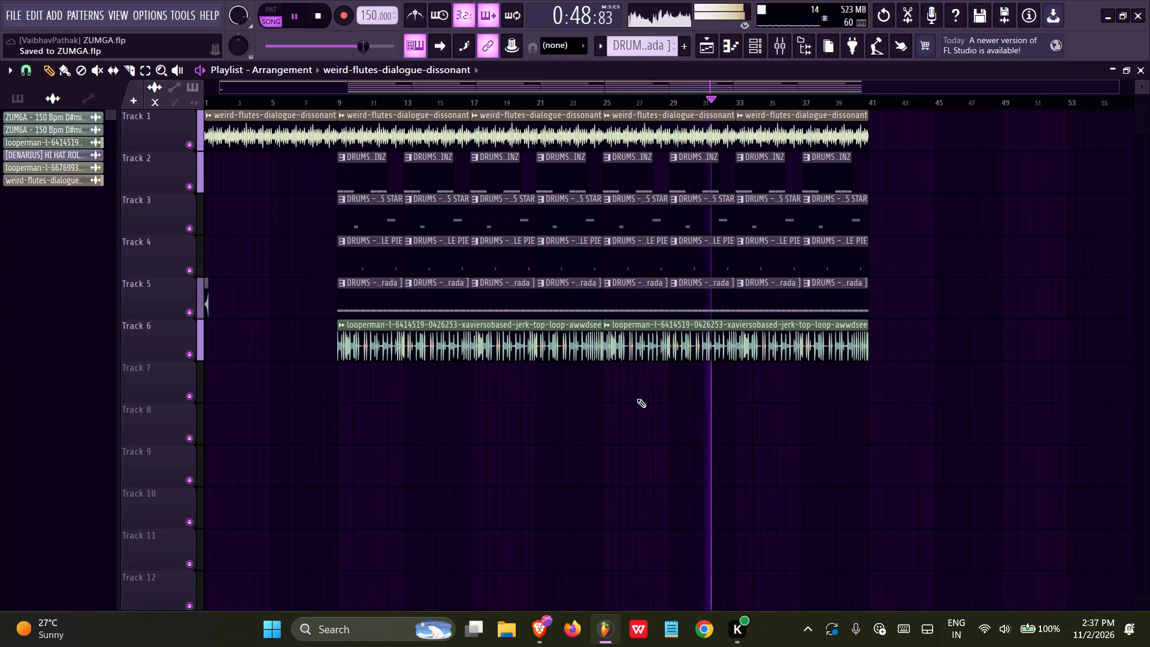
Lower the weird-flutes-dialogue-dissonant audio clip's channel volume while checking it in playback, and save the project.
key(space)
double_click(286, 125)
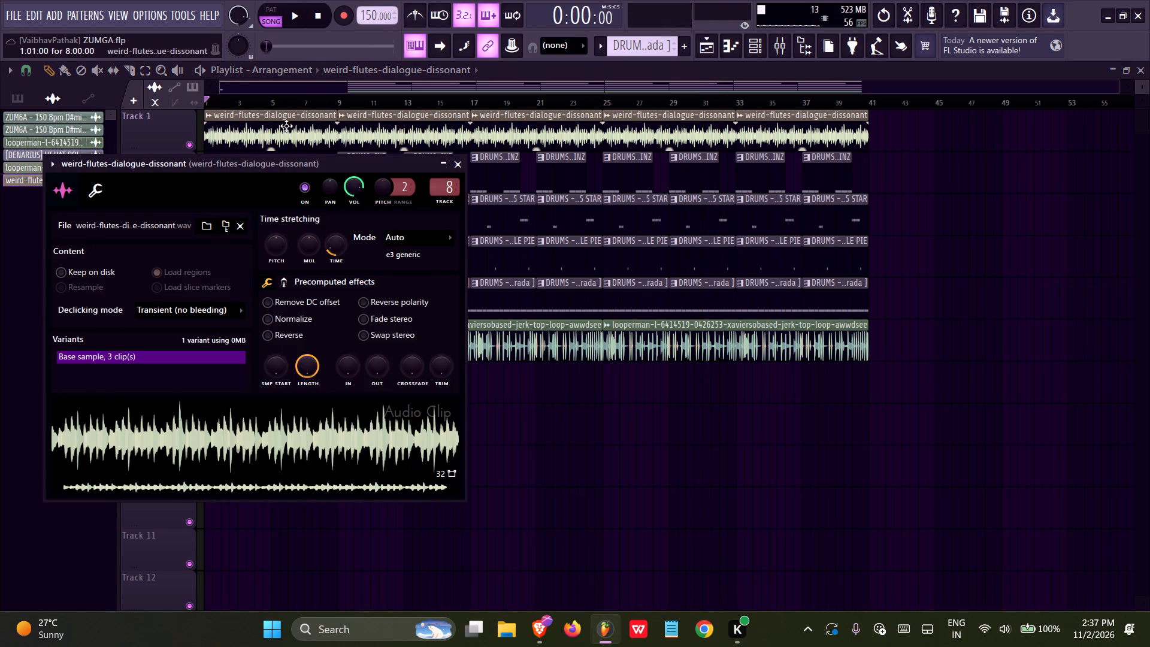
drag(356, 191, 322, 245)
key(space)
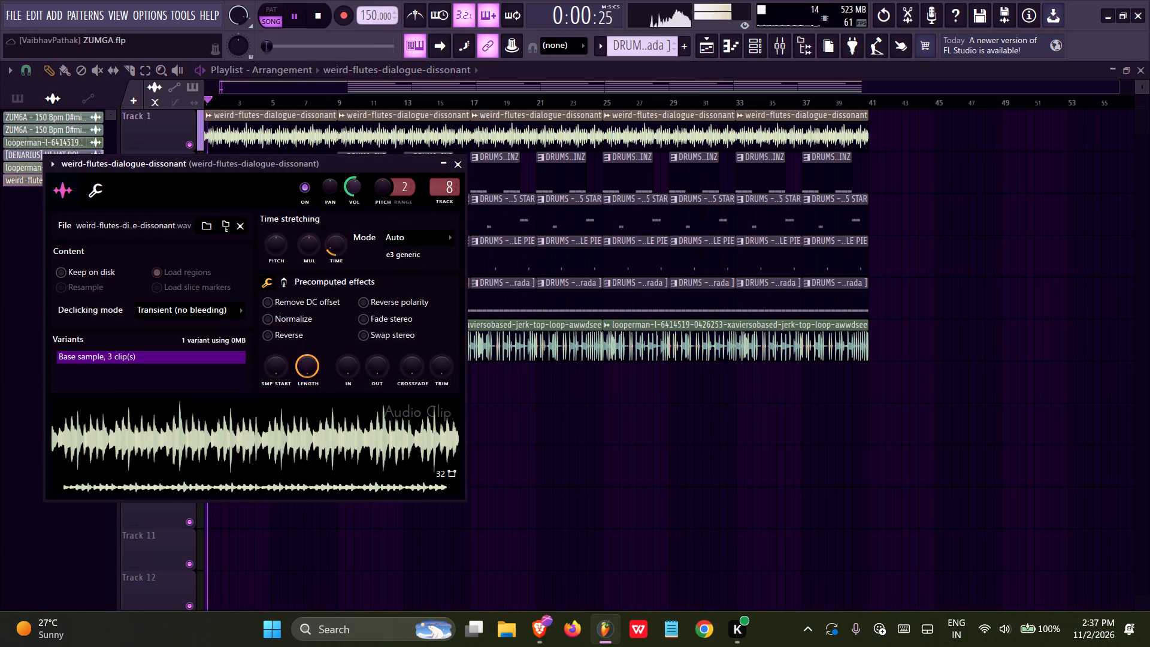
drag(322, 245, 317, 228)
right_click(565, 398)
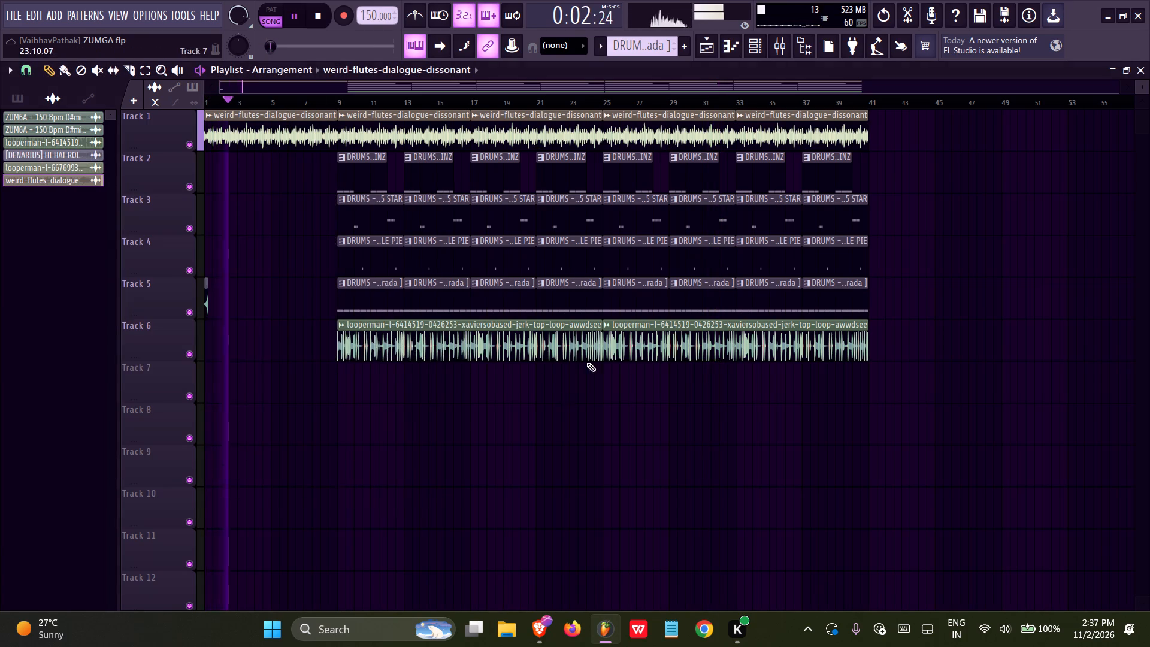
key(ctrl+s)
Open the Browser, save, stop playback and go to SAMPLE PACKS 2025, EDM, Sounds of KSHMR Vol.5, Songstarters, Hip Hop.
click(799, 53)
key(ctrl+s)
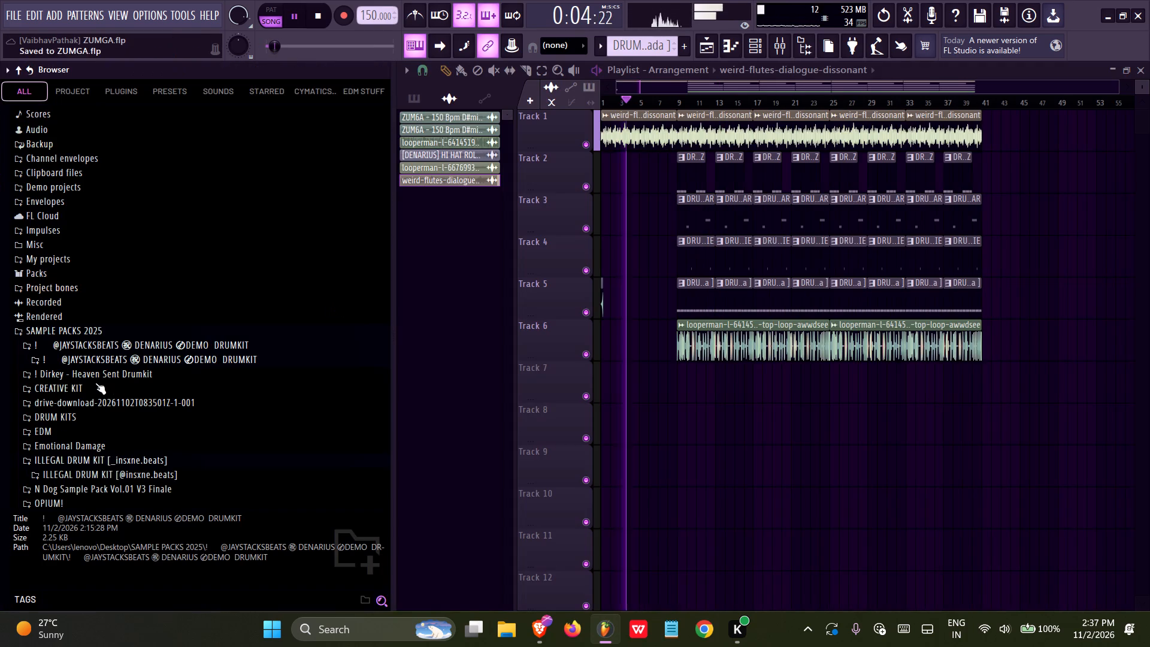
key(space)
scroll(150, 349, down, 4)
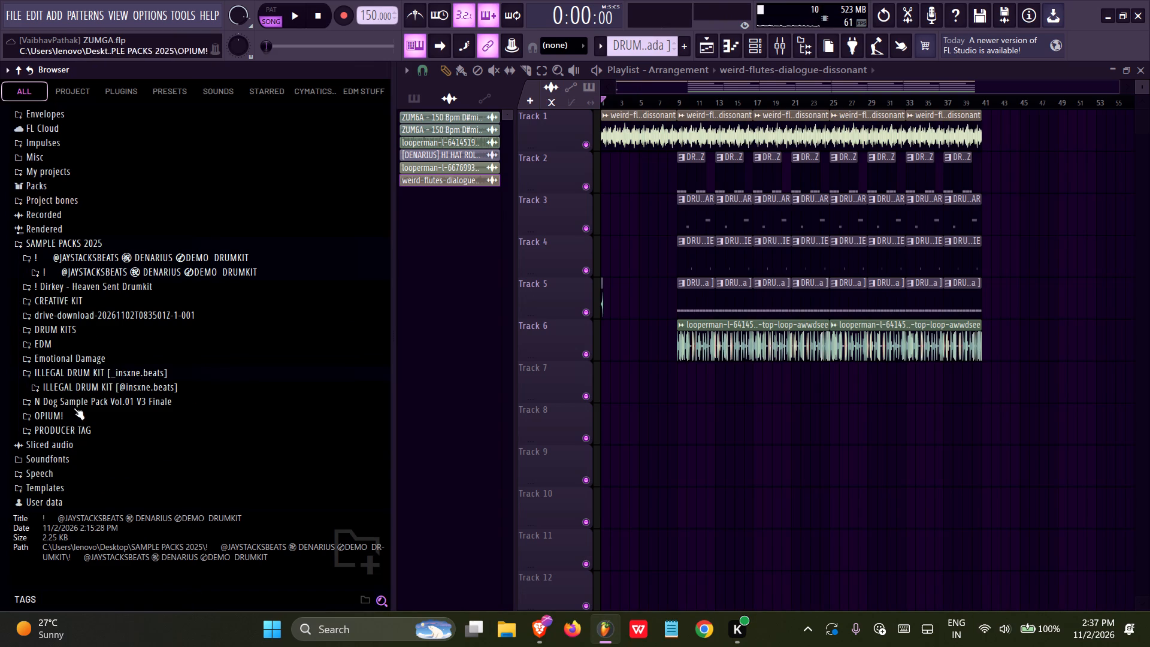
click(61, 344)
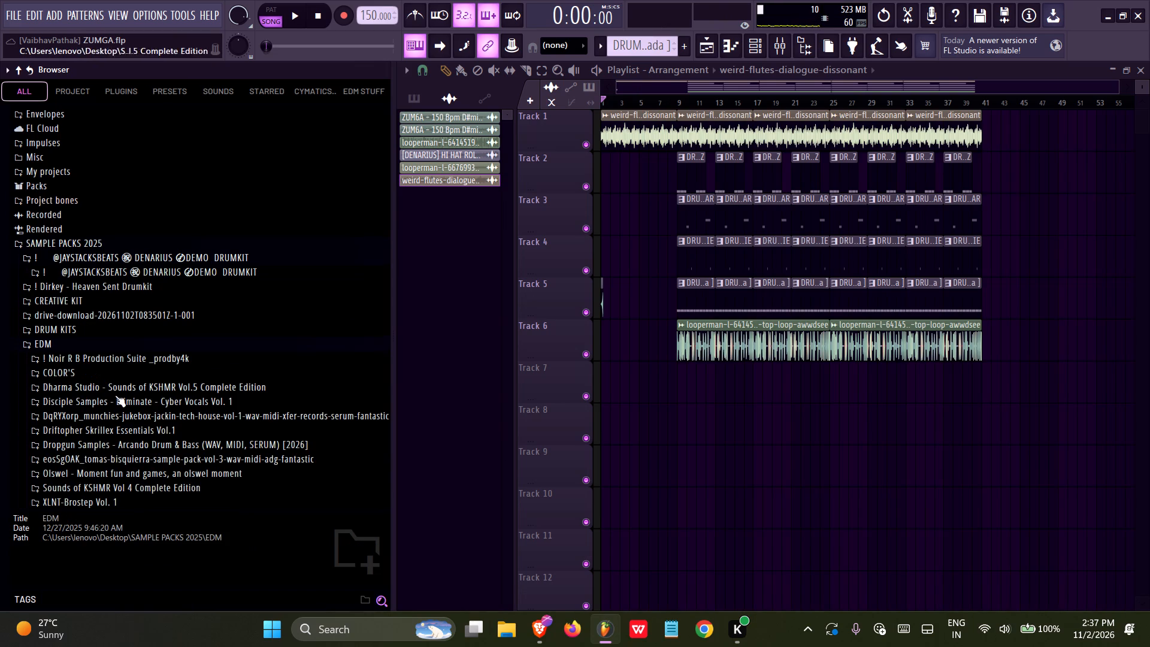
click(116, 391)
click(75, 446)
scroll(86, 416, down, 2)
click(92, 285)
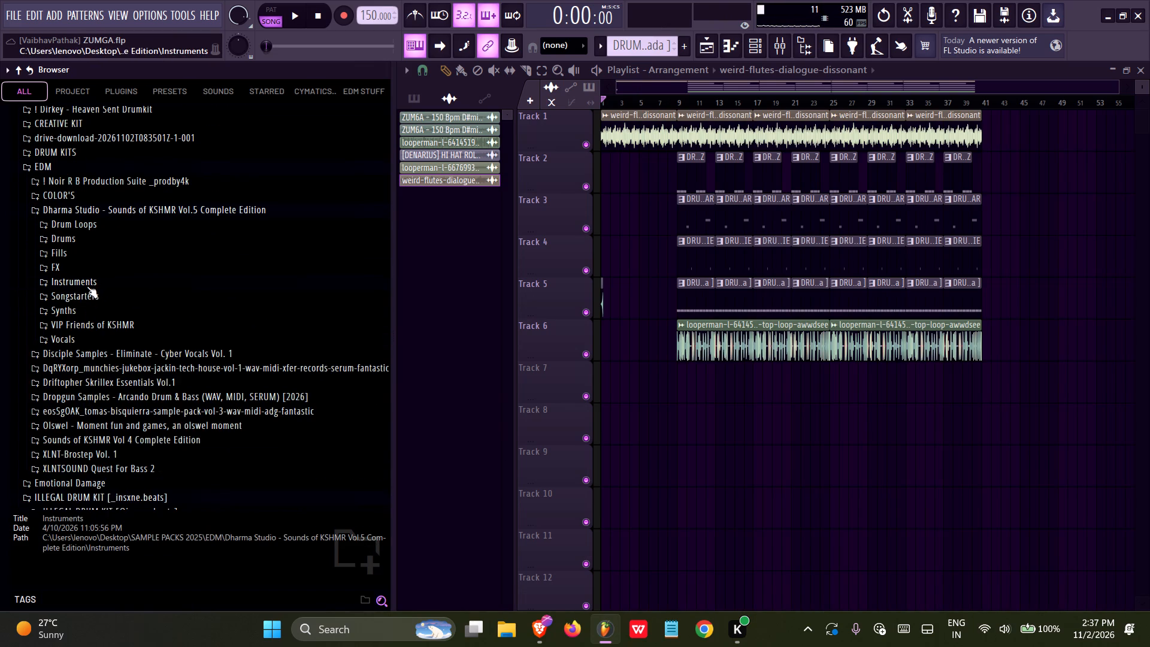
click(77, 297)
click(73, 322)
Audition the Hip Hop songstarters, including Bands and the Choir, Chords and Lead stems in the Reckoning (152, Dm) folder.
scroll(123, 322, down, 2)
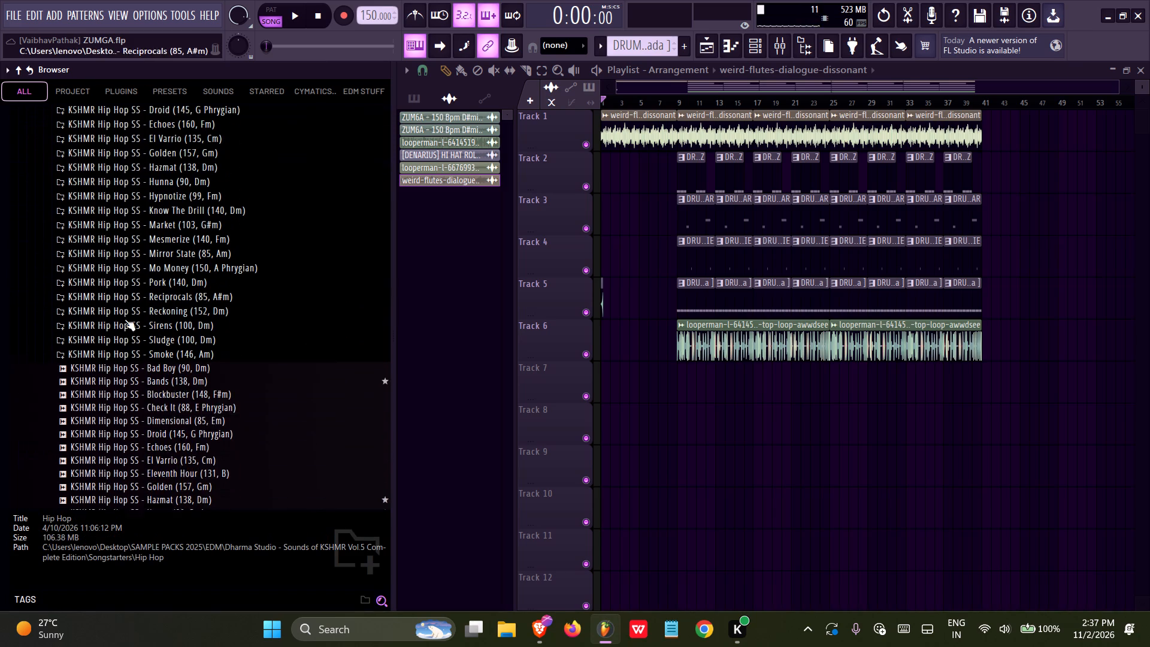
scroll(125, 318, down, 1)
scroll(167, 248, down, 2)
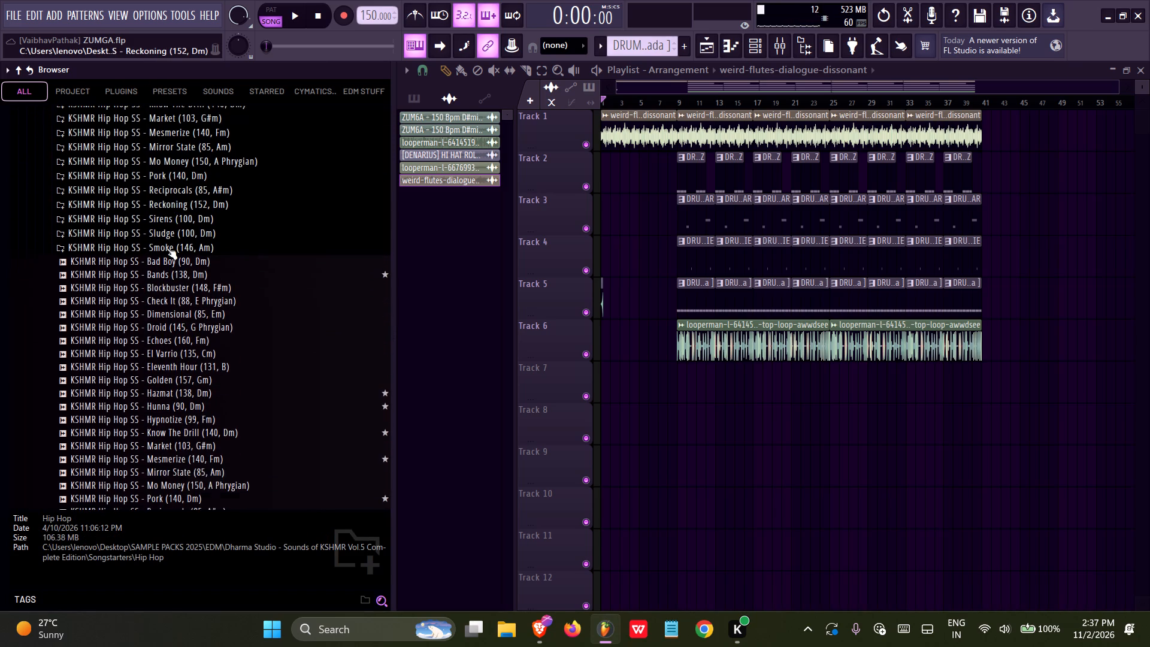
scroll(167, 248, down, 1)
click(150, 406)
scroll(145, 407, up, 4)
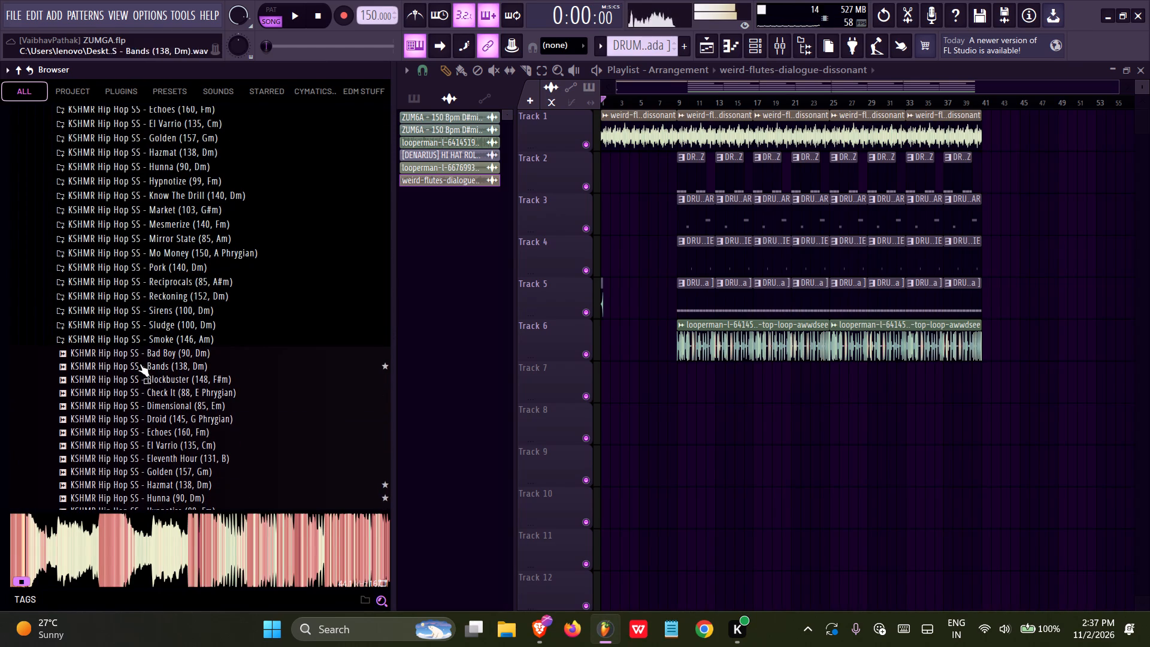
click(161, 300)
click(153, 317)
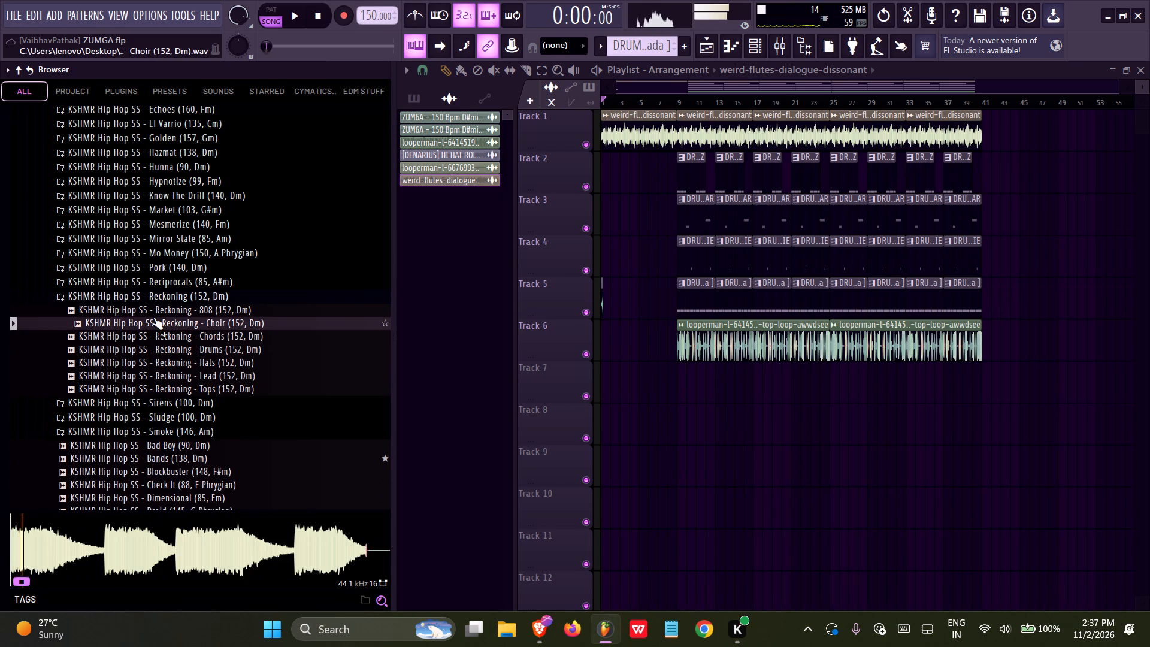
click(150, 331)
click(153, 323)
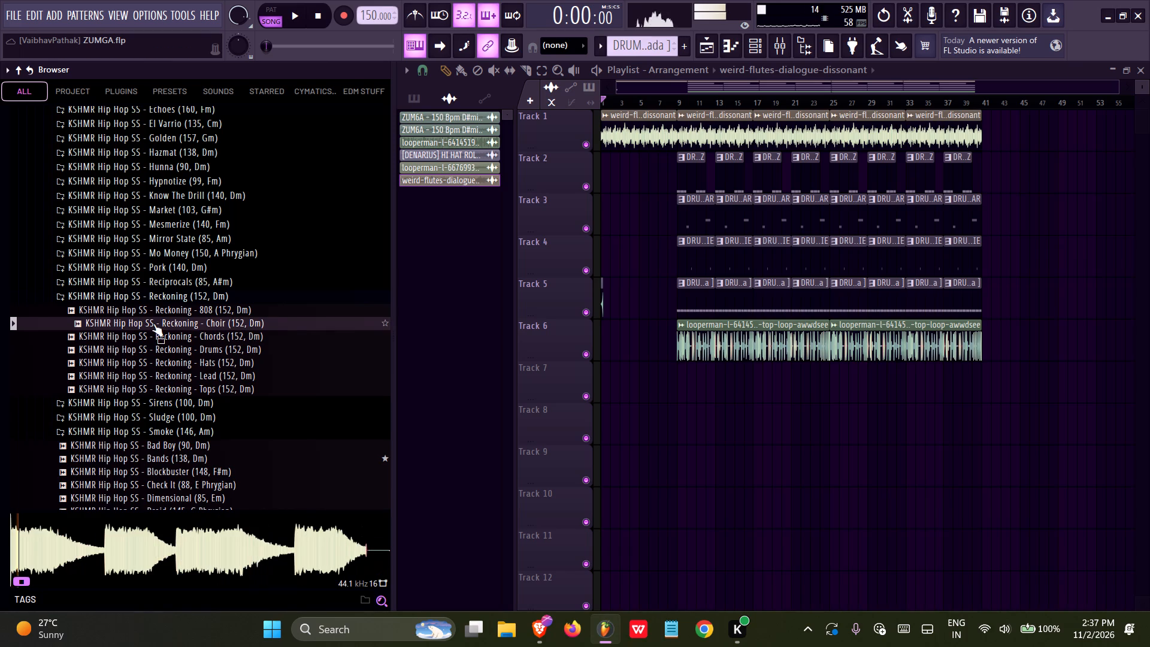
shift+click(153, 334)
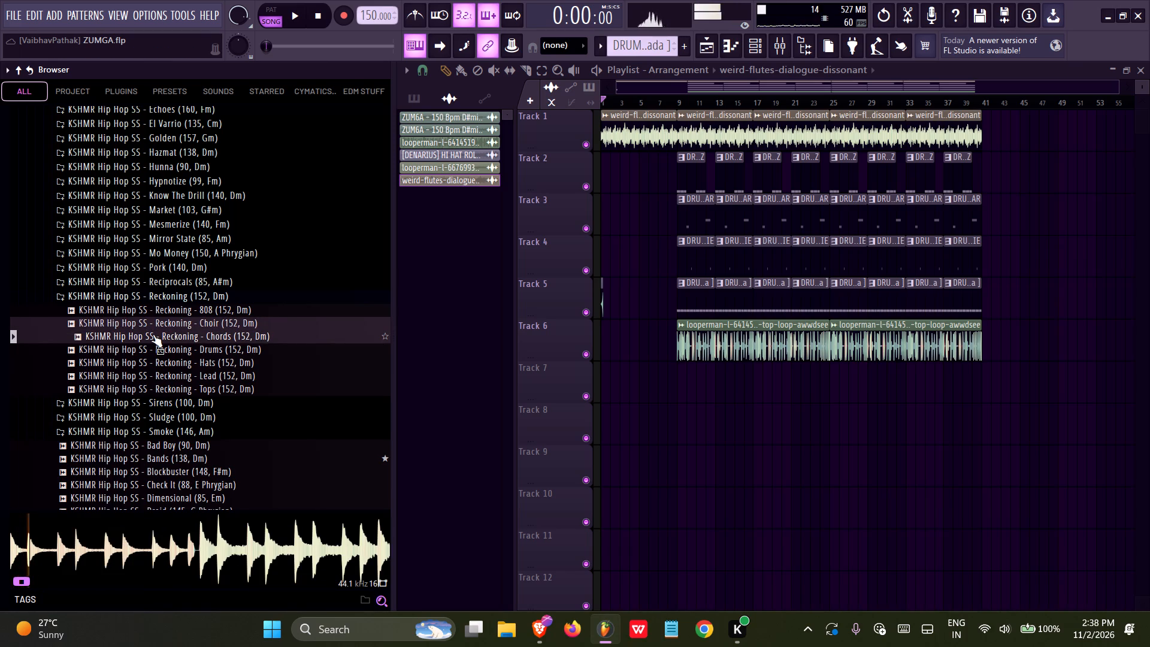
click(172, 378)
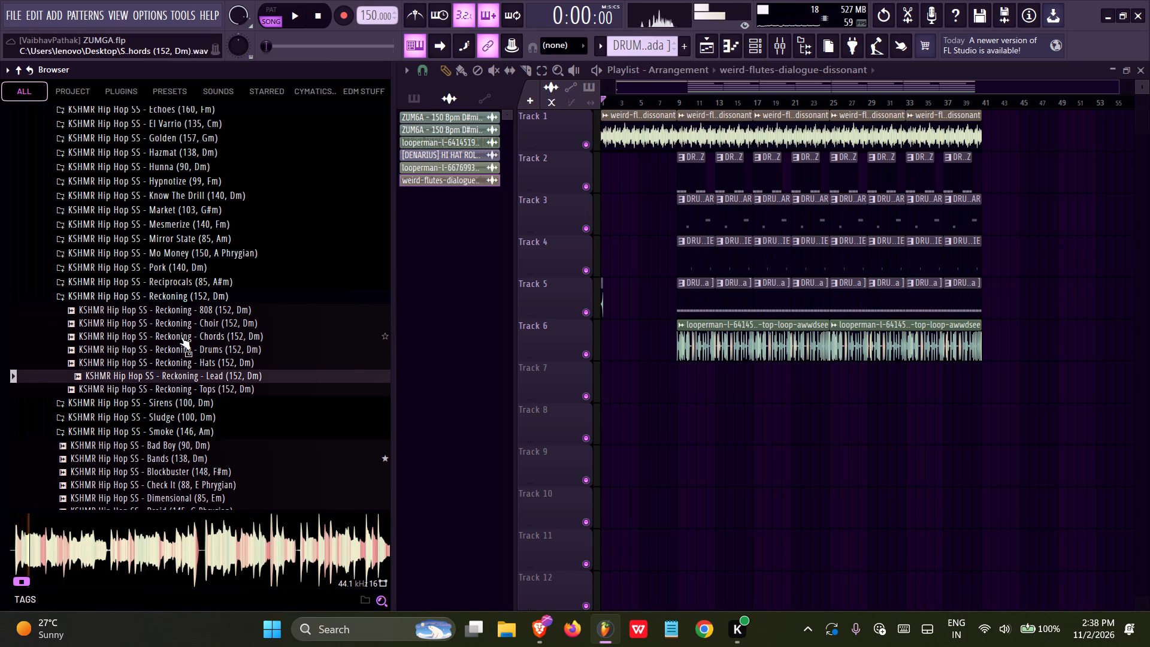
Add the Reckoning Choir, Chords and Lead samples to Playlist tracks 8, 9 and 10.
click(182, 331)
click(182, 321)
shift+drag(178, 335, 621, 427)
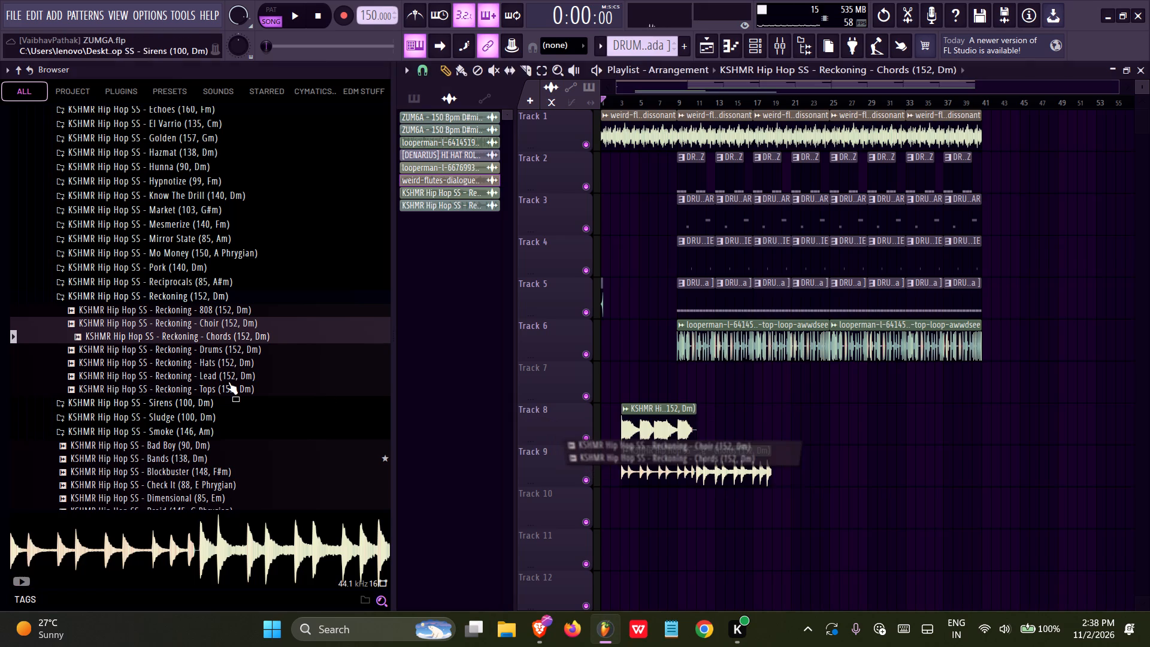
click(225, 379)
drag(225, 378, 653, 505)
Move the Reckoning Choir clip to bar 1 on track 8 and fit it to the project tempo.
drag(644, 436, 563, 434)
click(602, 406)
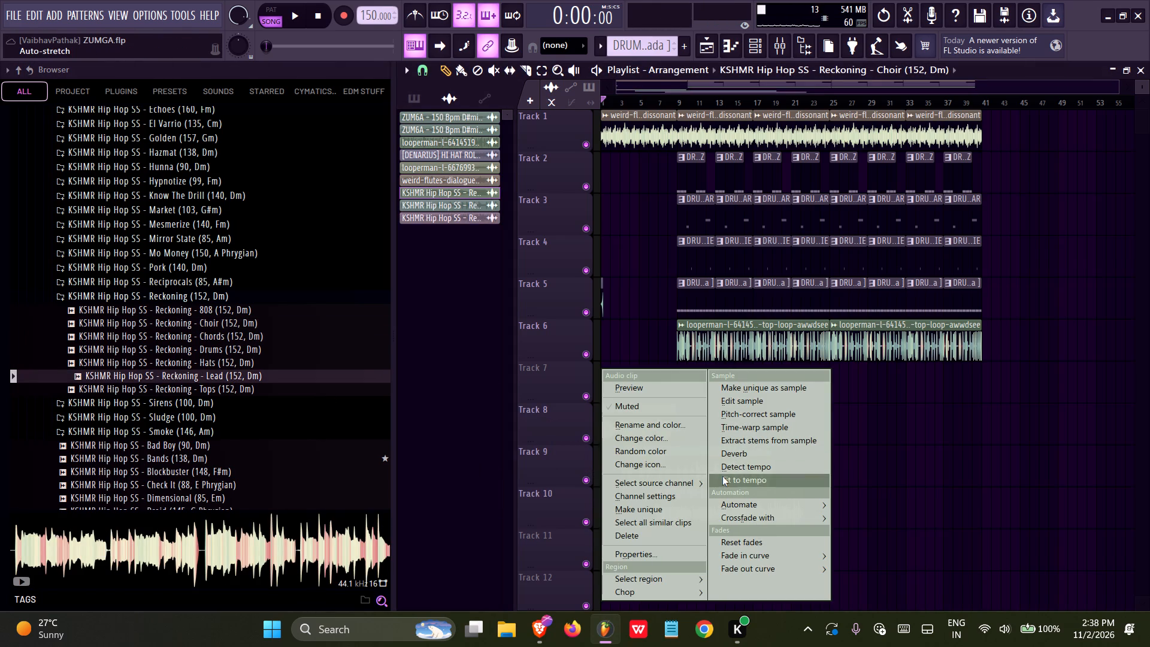
click(722, 476)
click(553, 319)
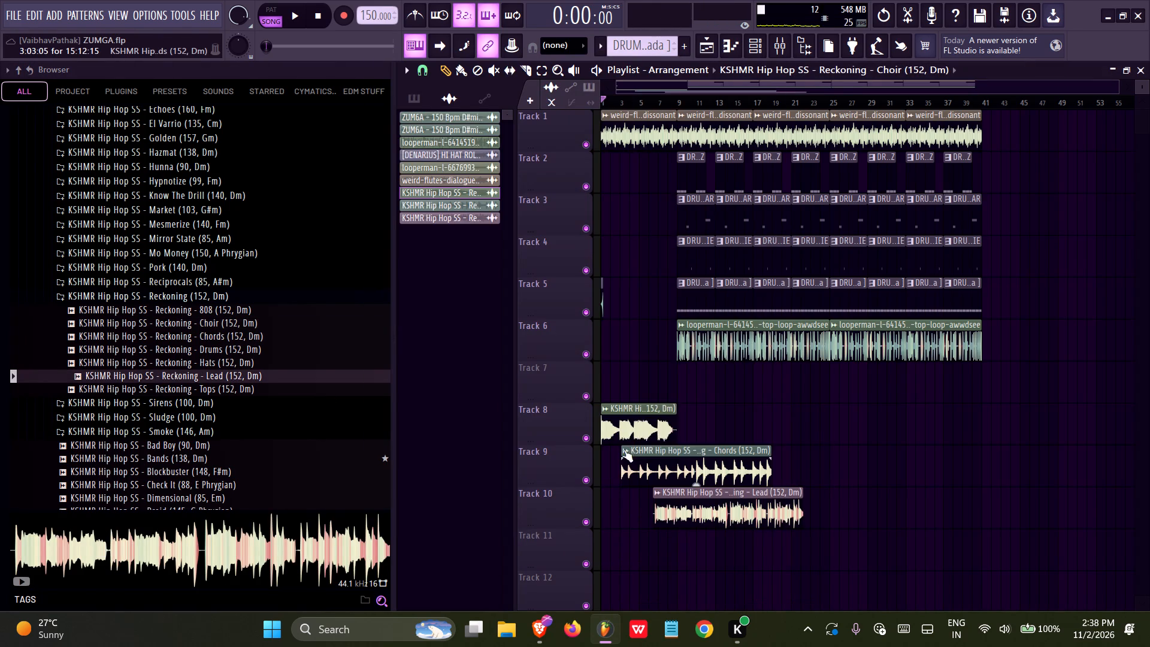
Fit the Reckoning Chords clip to the project tempo and move it to bar 1 on track 9.
click(624, 449)
click(747, 480)
click(570, 321)
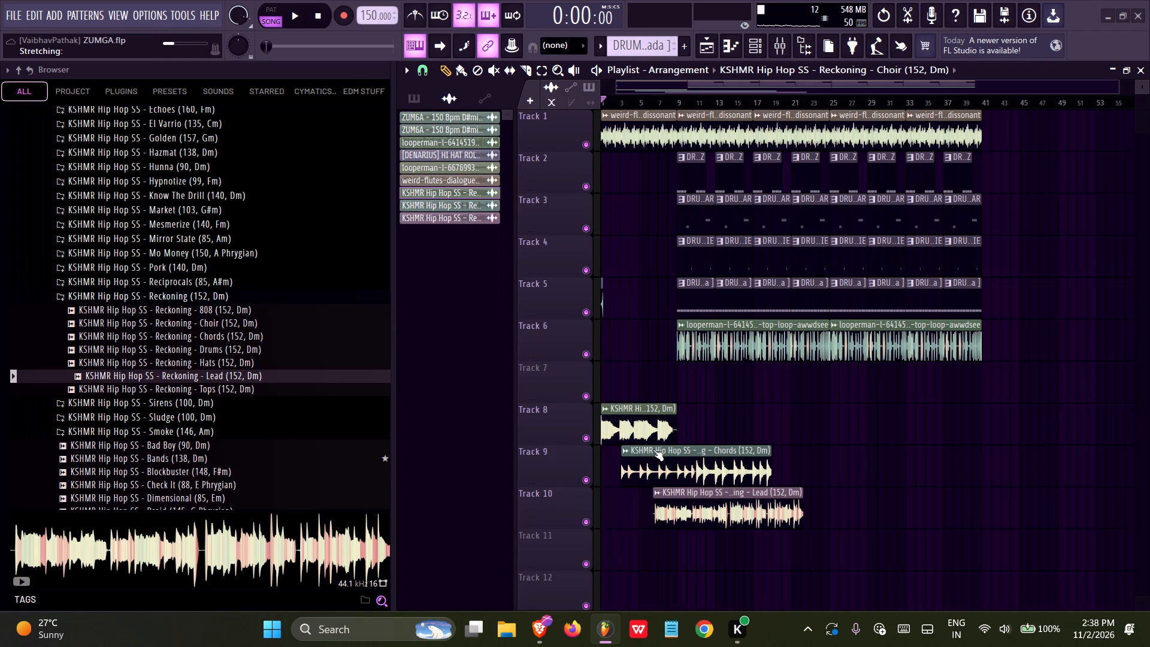
drag(658, 462, 579, 461)
Move the Reckoning Lead clip to bar 1 on track 10 and fit it to the project tempo.
drag(679, 502, 591, 498)
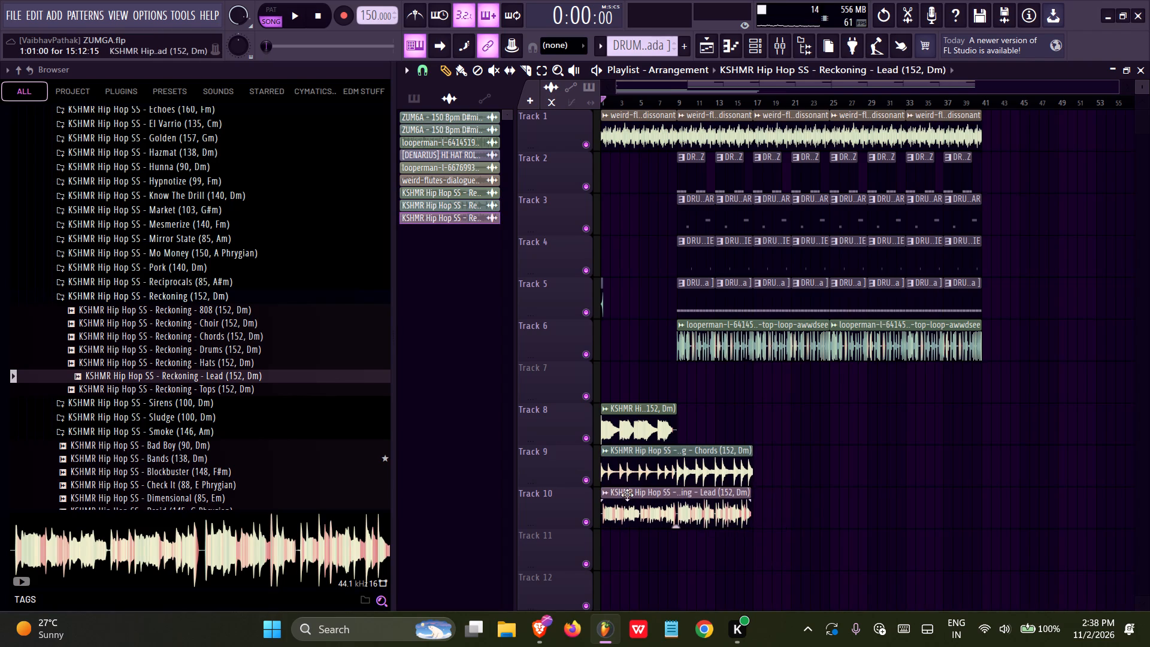
click(607, 490)
click(718, 477)
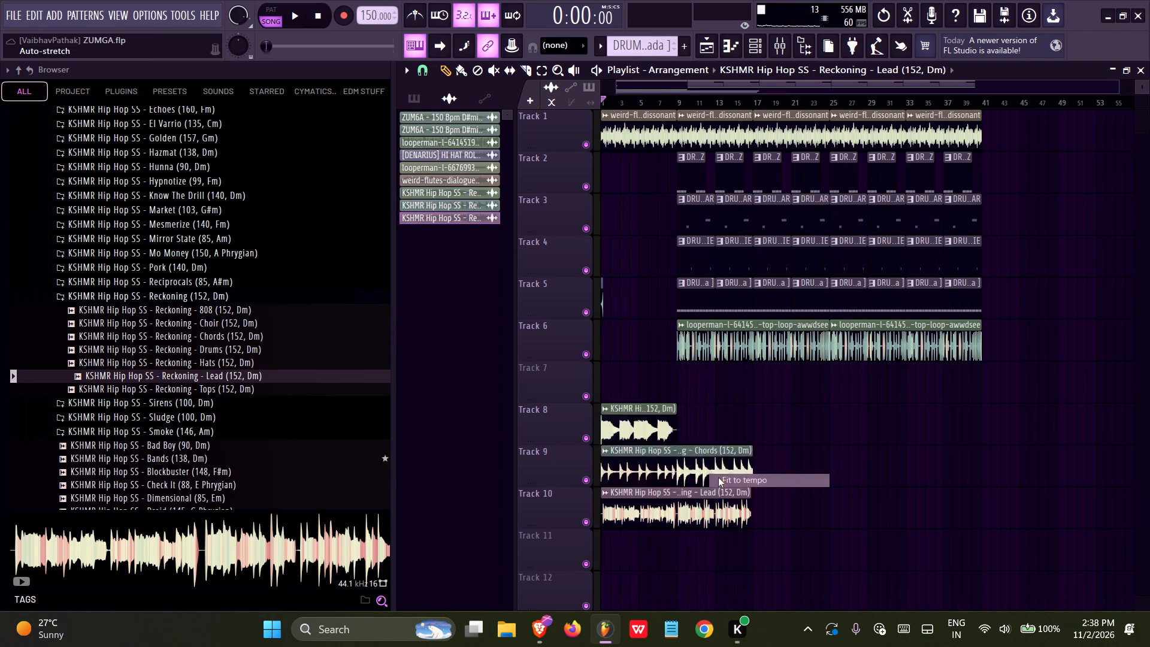
click(579, 312)
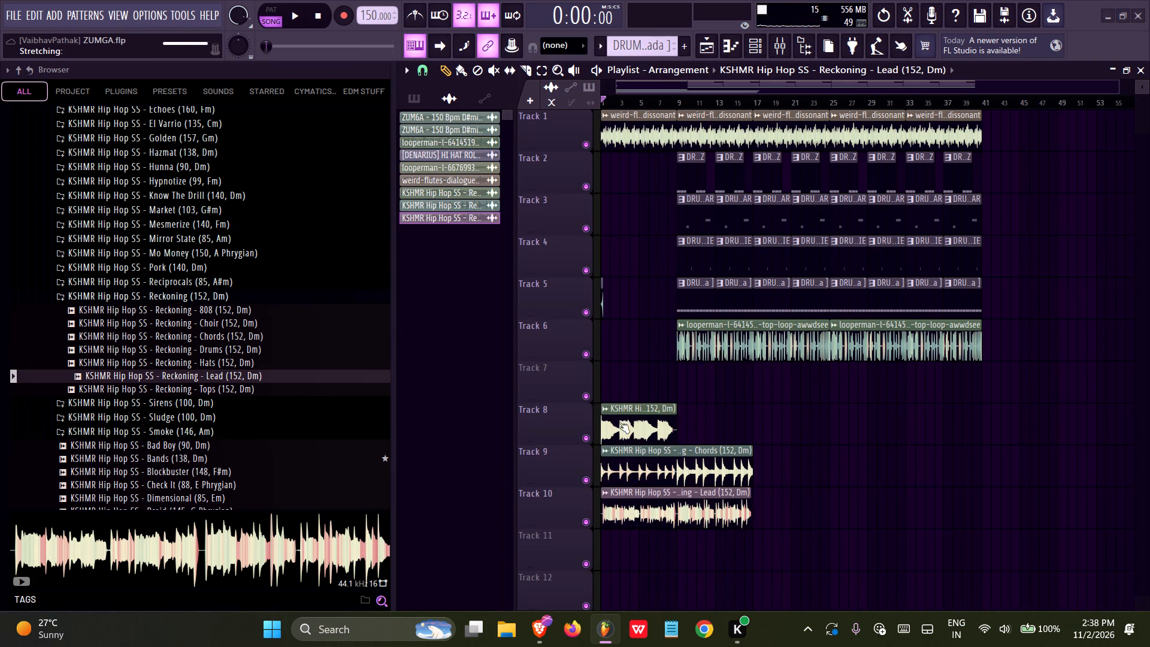
Lower the Reckoning Choir clip's time-stretching pitch to 42% and copy that pitch value.
double_click(622, 419)
drag(687, 262, 683, 270)
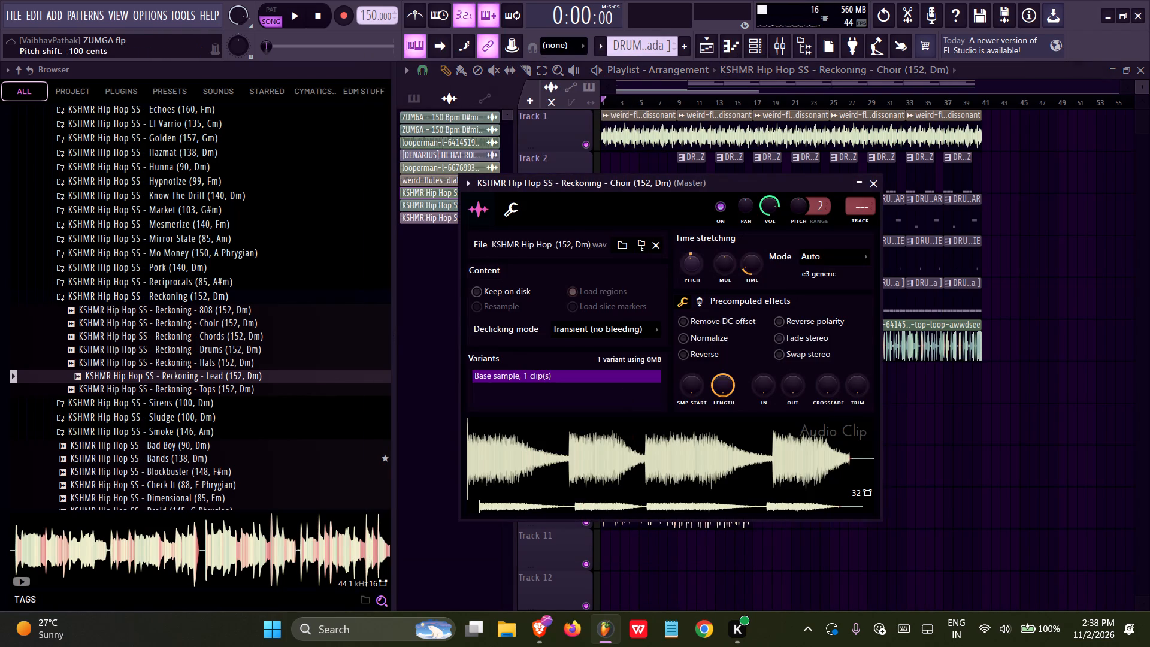
drag(683, 270, 668, 289)
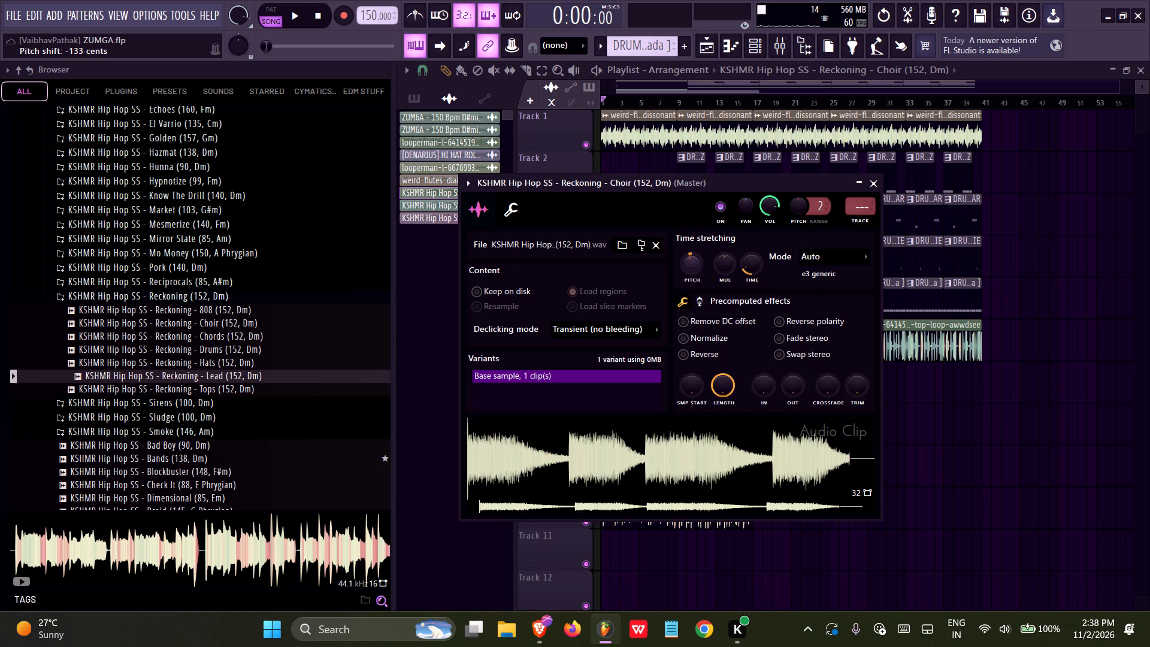
drag(668, 289, 665, 291)
drag(693, 262, 686, 268)
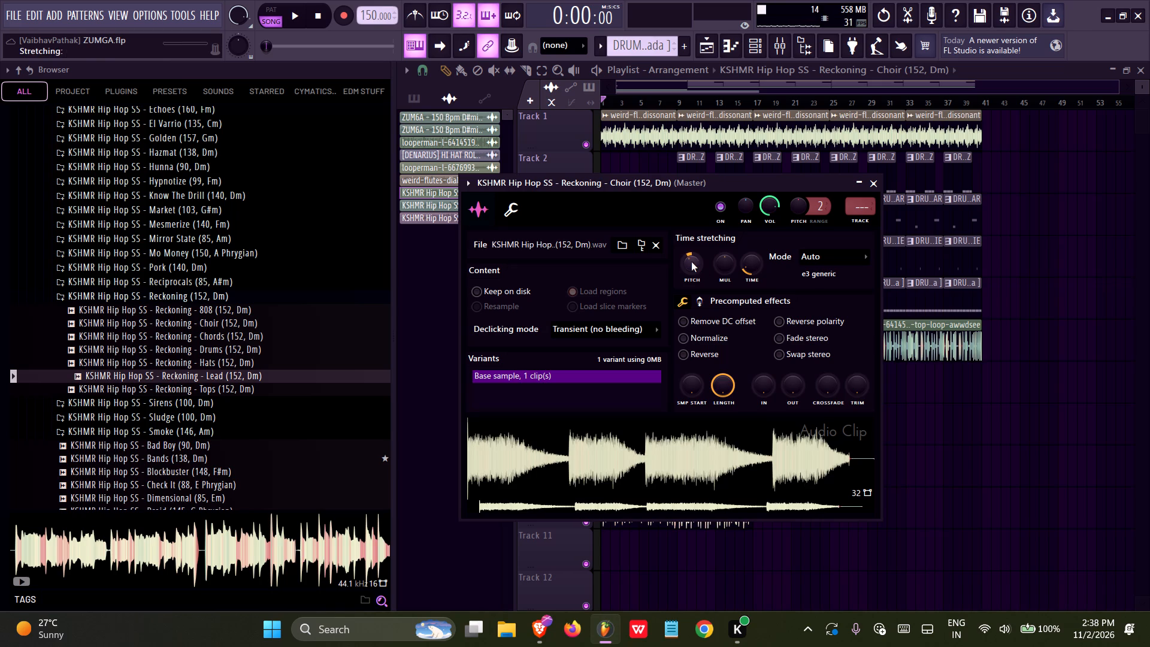
right_click(691, 262)
click(711, 285)
right_drag(1023, 437, 1016, 437)
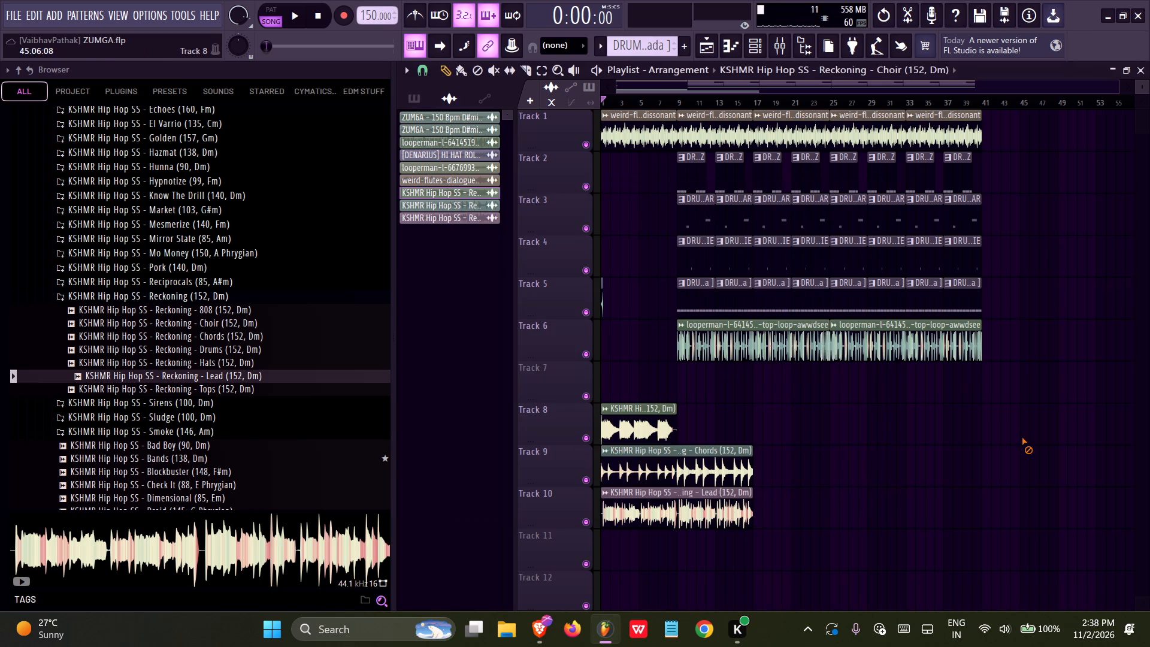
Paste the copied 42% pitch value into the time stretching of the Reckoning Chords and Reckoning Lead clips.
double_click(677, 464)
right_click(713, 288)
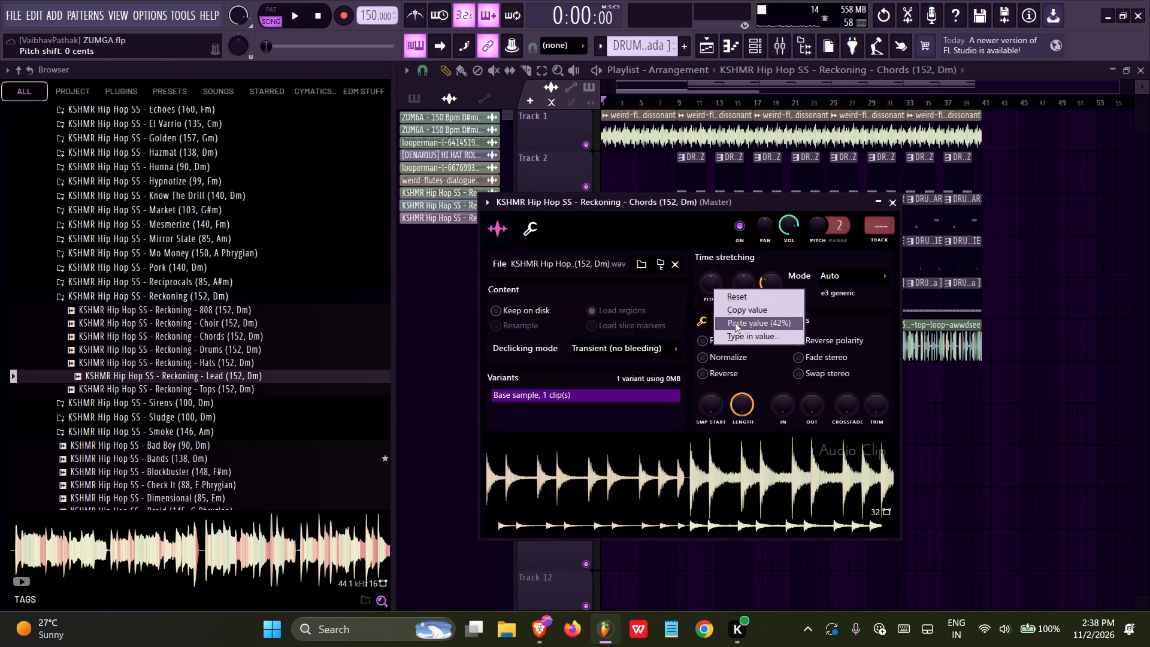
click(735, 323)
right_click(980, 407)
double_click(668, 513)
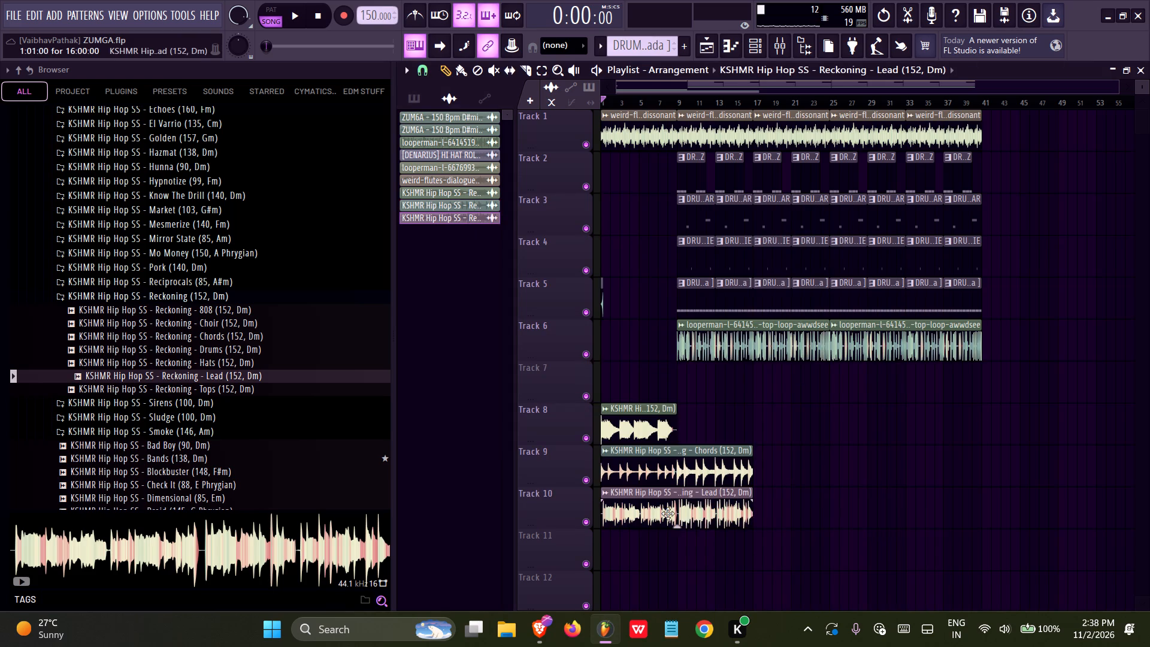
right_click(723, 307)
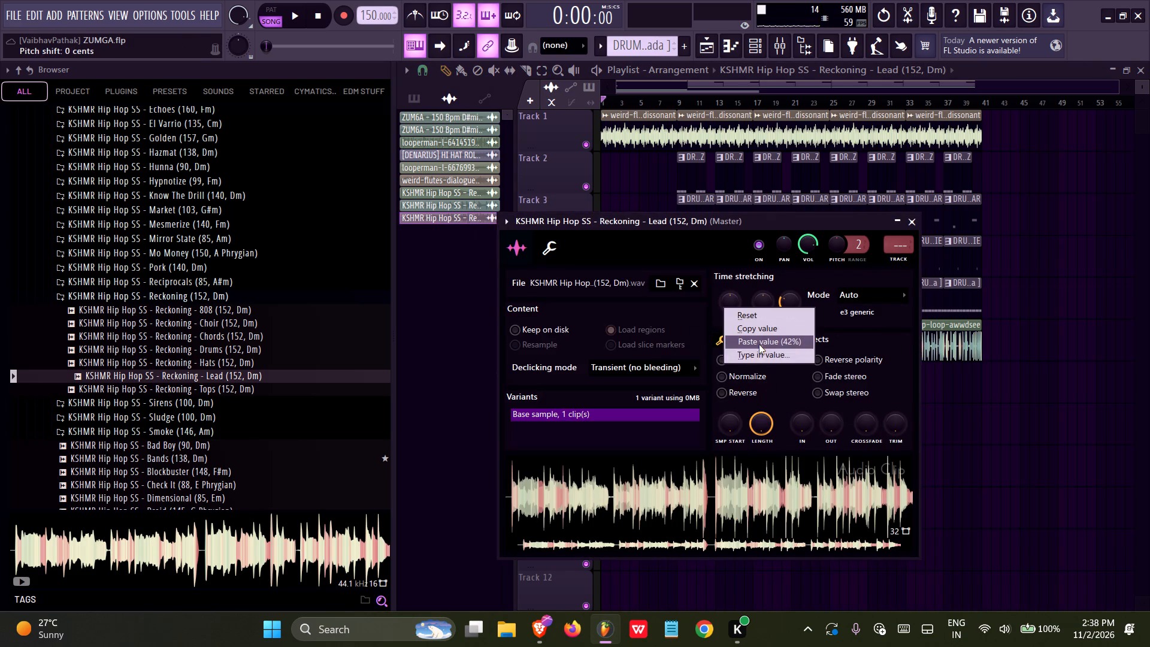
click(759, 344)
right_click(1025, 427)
Mute track 1 and play the arrangement to hear the Reckoning stems without the flute melody.
click(582, 143)
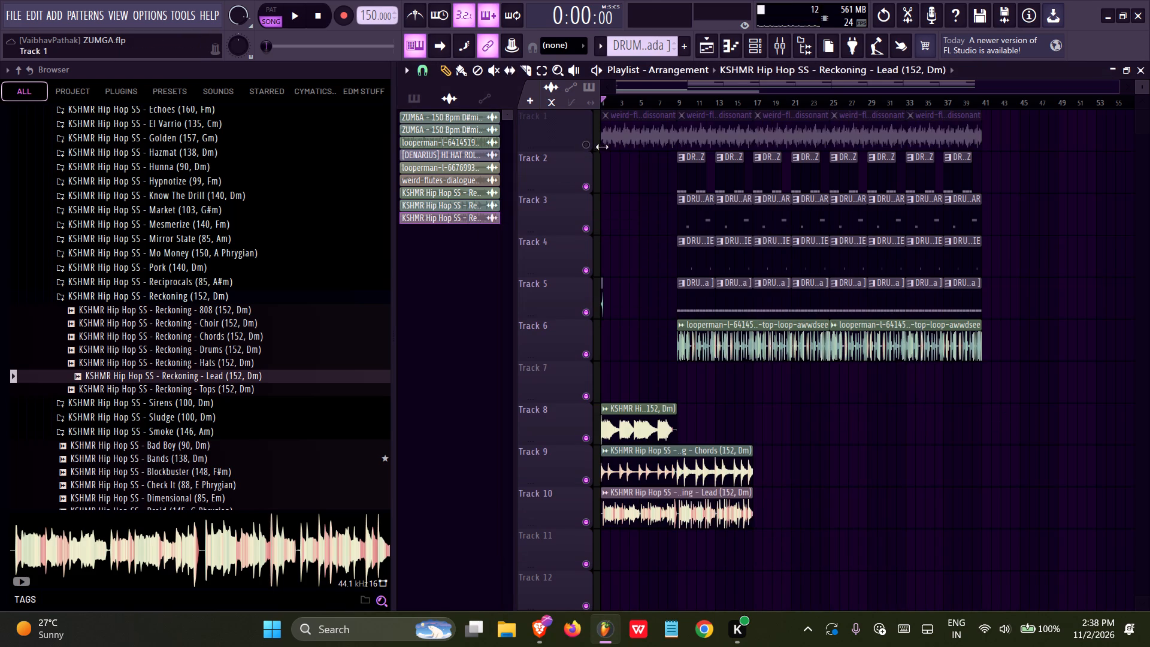
key(space)
ctrl+scroll(656, 383, up, 4)
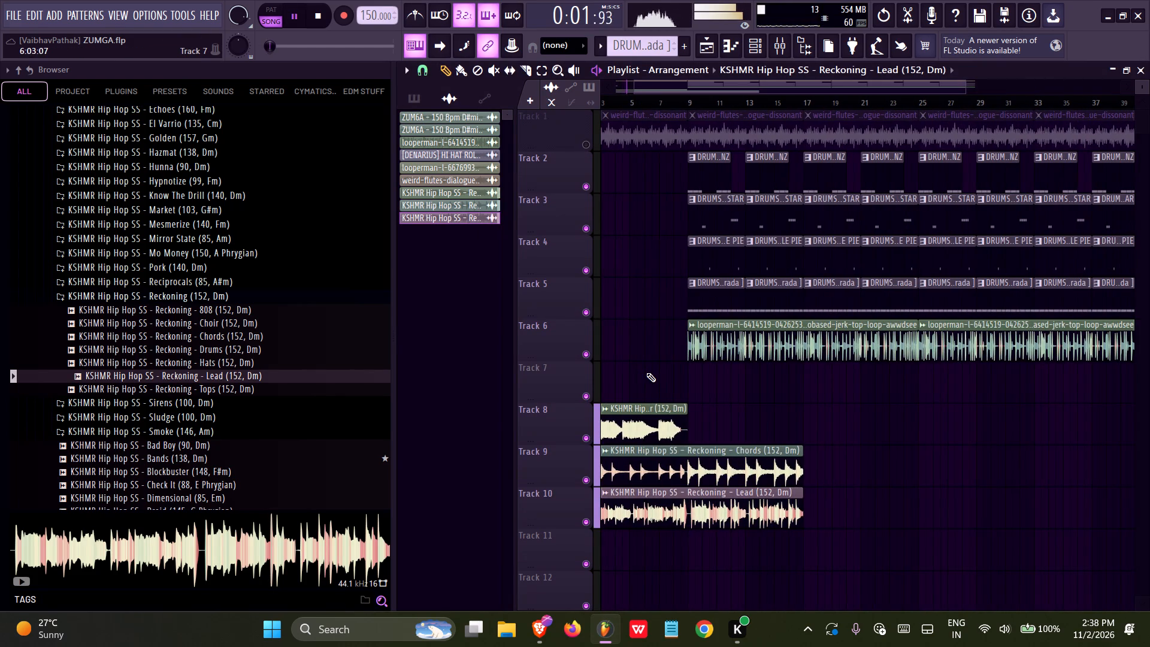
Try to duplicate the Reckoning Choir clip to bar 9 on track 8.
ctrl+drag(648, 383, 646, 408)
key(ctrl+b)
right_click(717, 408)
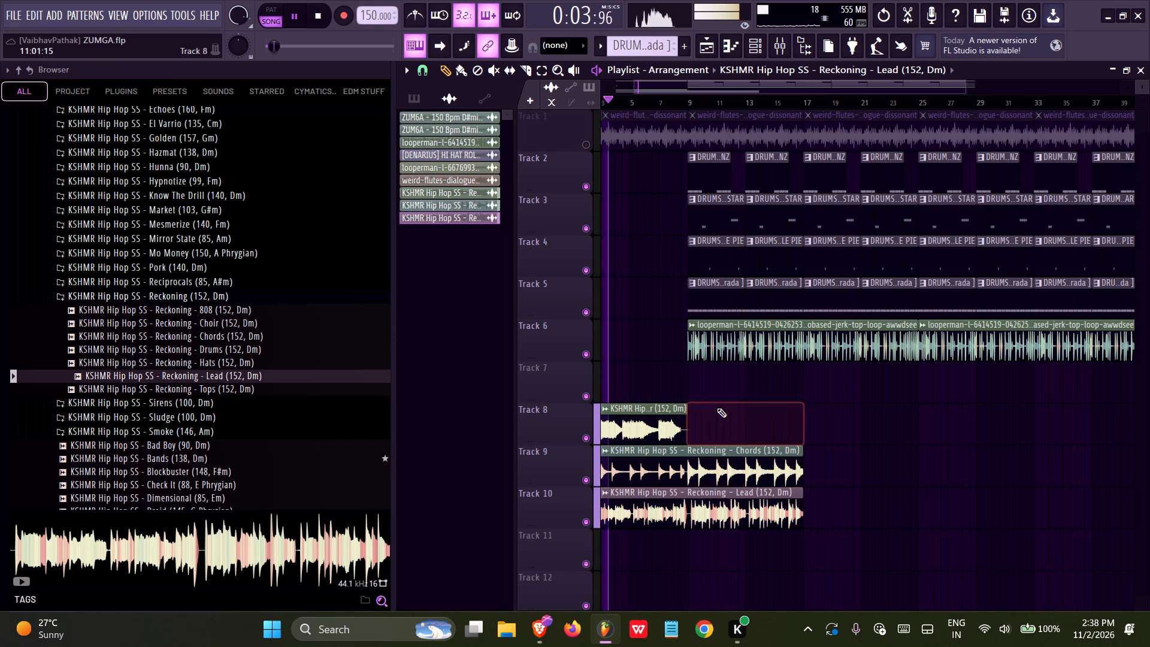
Save the project and collapse the KSHMR Reckoning folder in the sample browser.
key(ctrl+s)
click(249, 300)
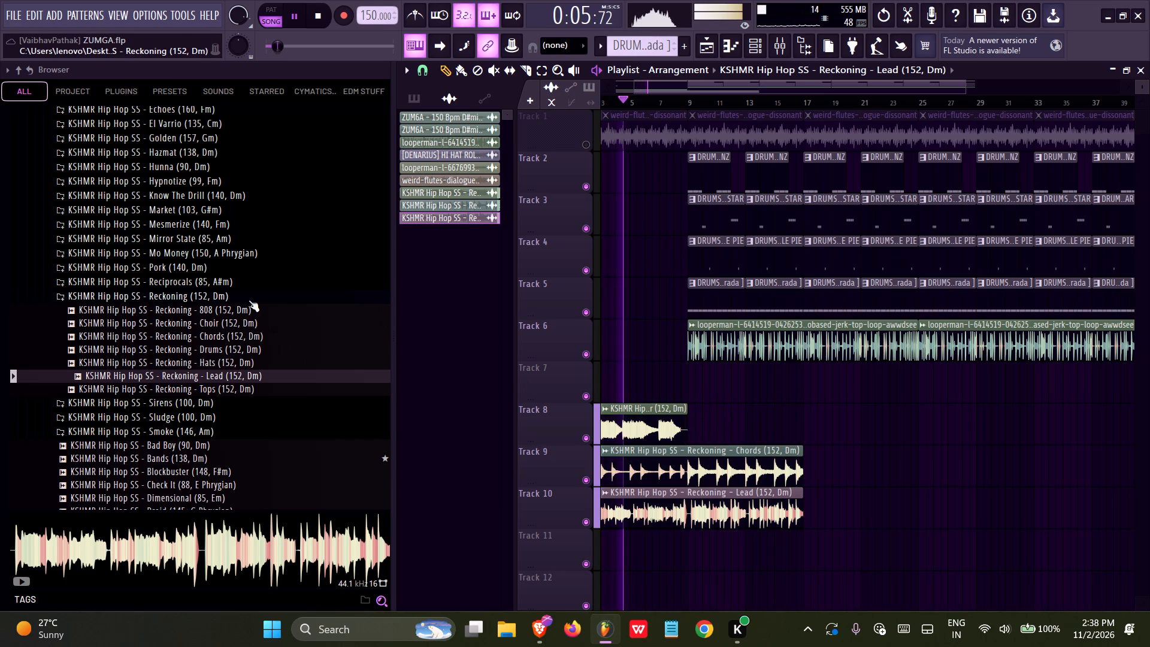
Listen to the Reckoning stems and examine the Choir clip's settings, the melody's key in the web key finder, and the clips around bar 9.
double_click(665, 428)
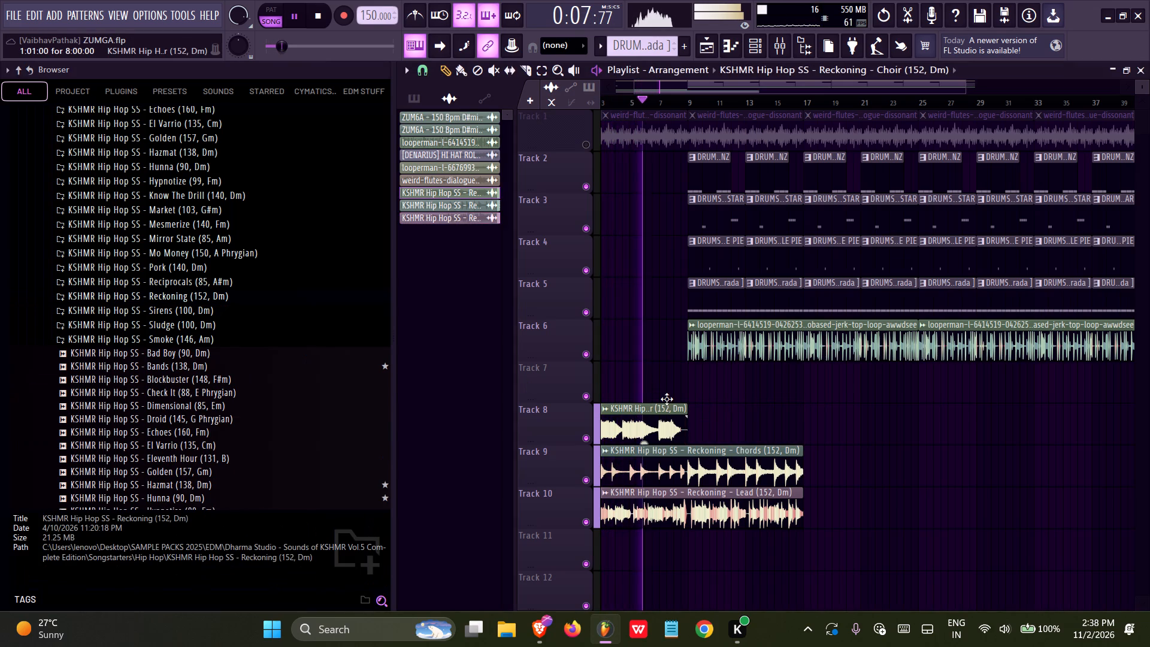
right_click(921, 416)
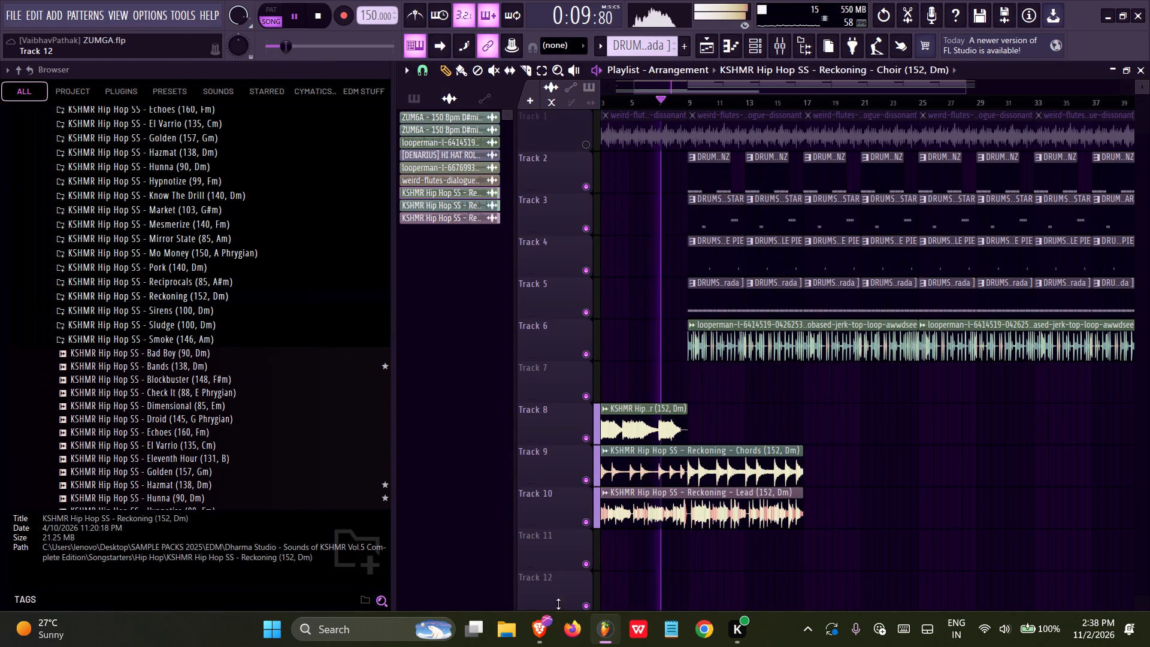
click(542, 615)
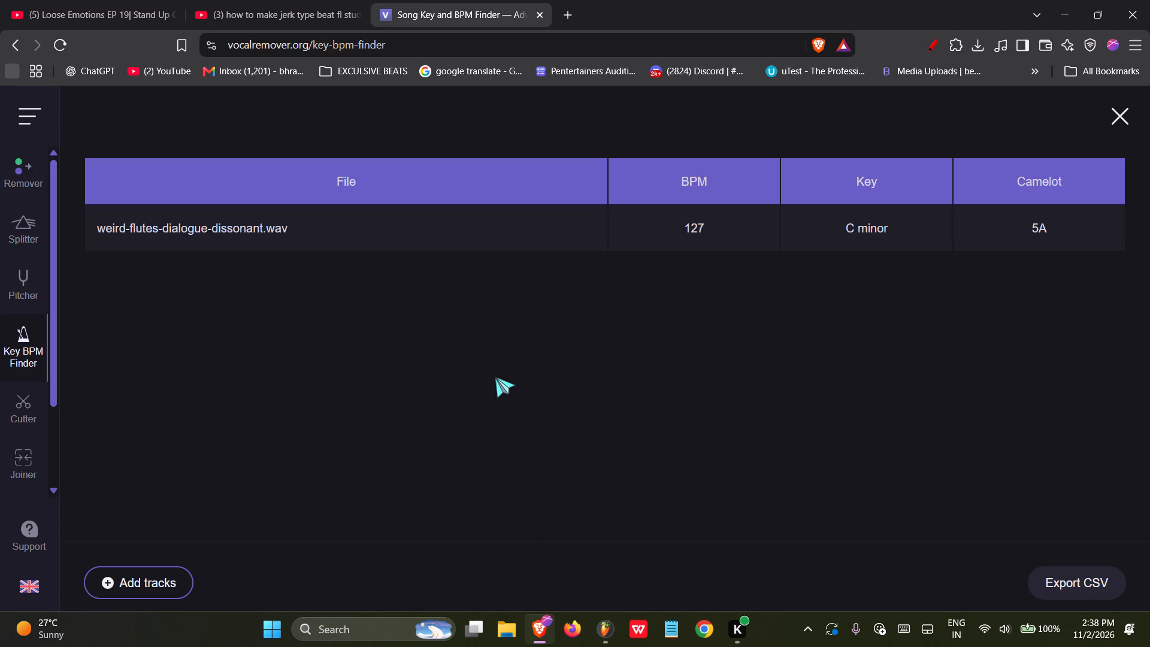
click(600, 631)
ctrl+scroll(736, 533, up, 10)
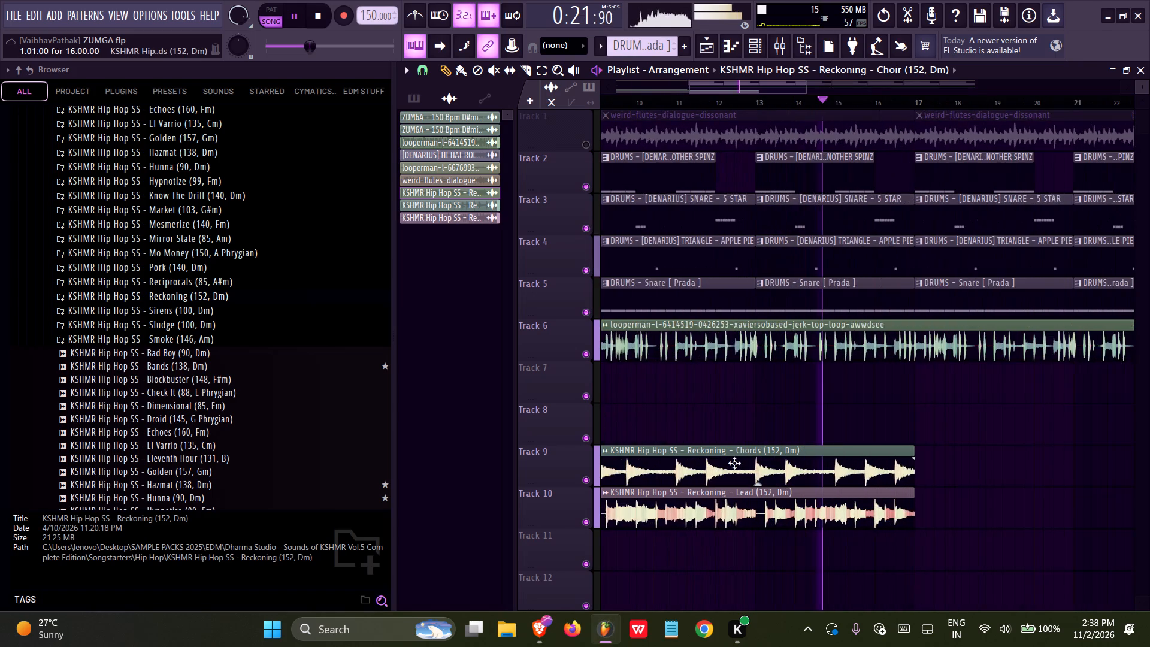
ctrl+scroll(876, 424, down, 5)
ctrl+scroll(762, 421, up, 20)
ctrl+scroll(762, 421, up, 2)
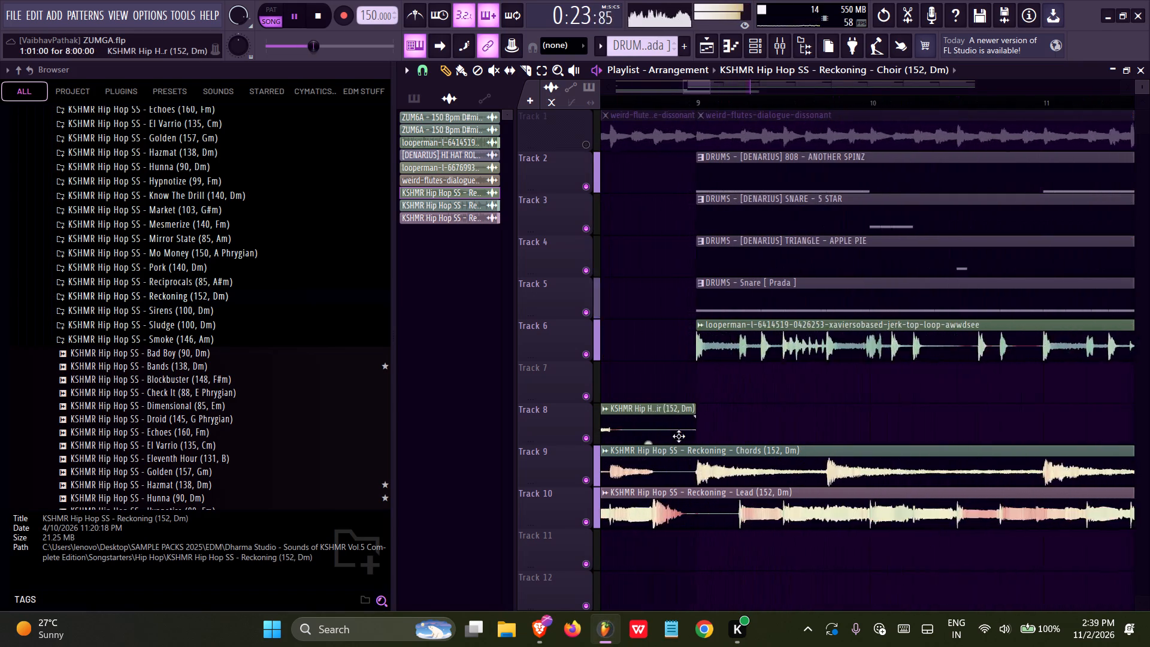
ctrl+scroll(679, 436, up, 16)
ctrl+scroll(783, 409, down, 20)
ctrl+scroll(783, 409, down, 3)
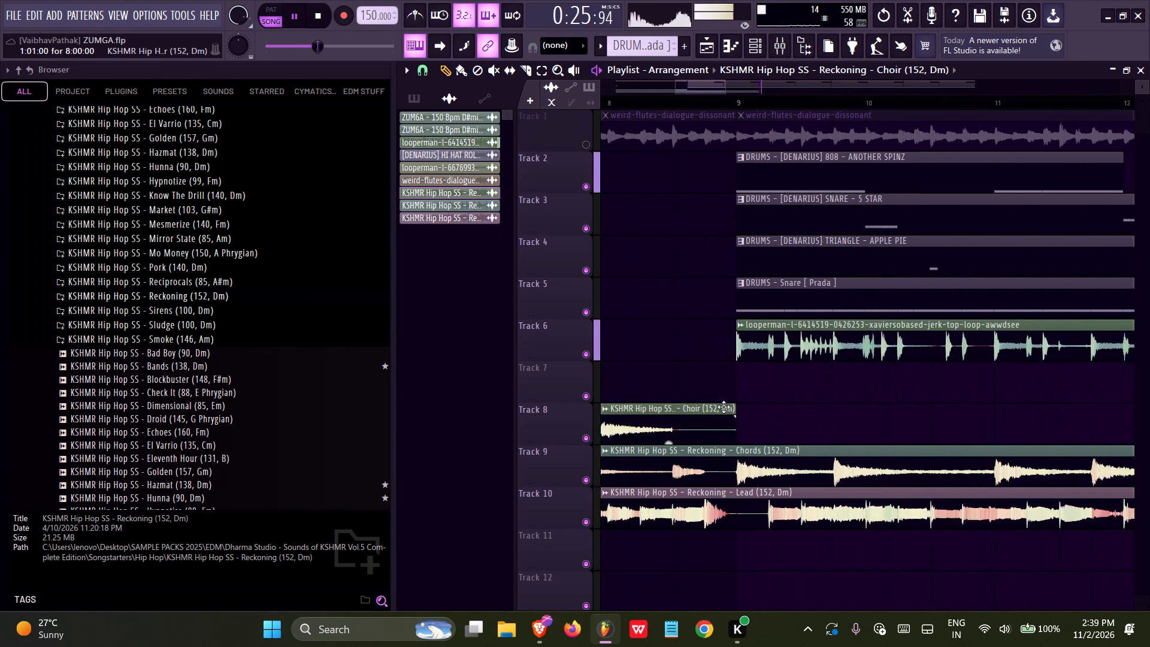
ctrl+scroll(724, 407, down, 18)
key(ctrl+s)
key(space)
Set the piano roll's scale root note to D from the Snare [ Prada ] pattern.
double_click(785, 292)
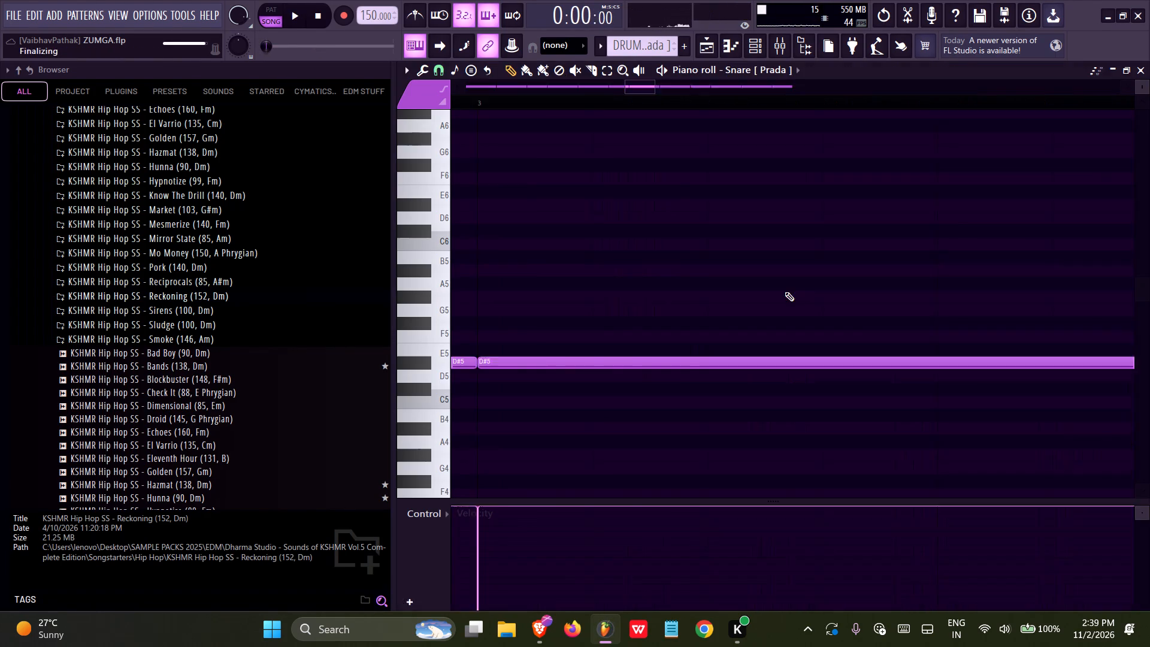
right_click(450, 70)
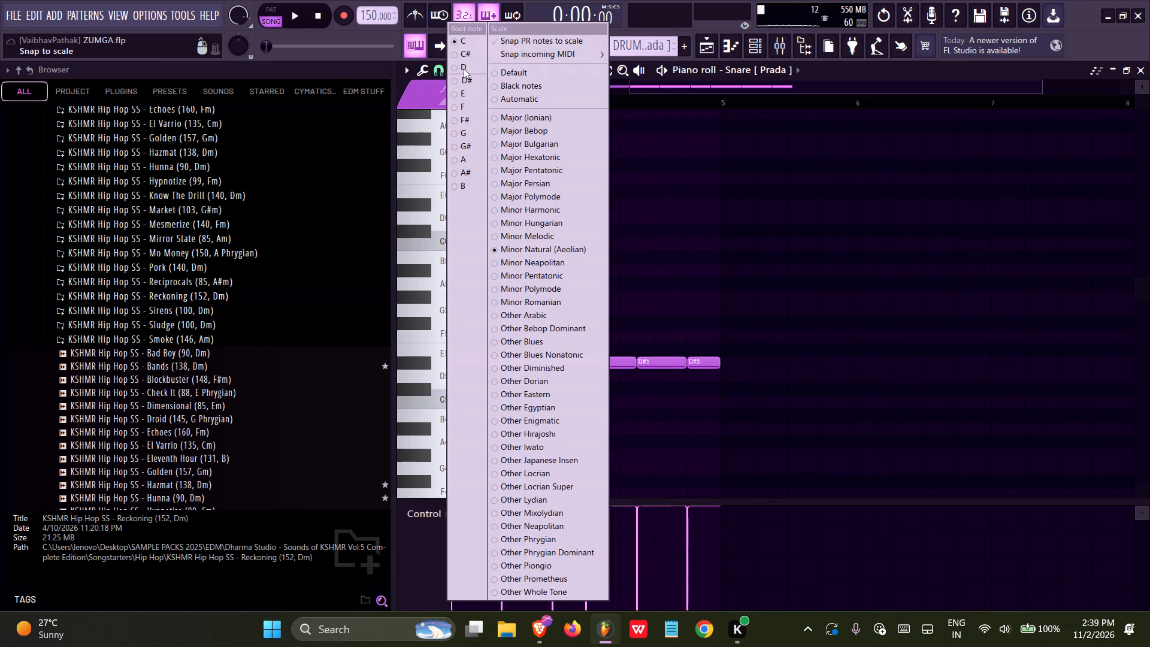
click(464, 68)
Transpose all notes of the 808 - ANOTHER SPINZ drum pattern up two semitones to D5 and save the project.
middle_drag(603, 182, 880, 187)
key(ctrl+a)
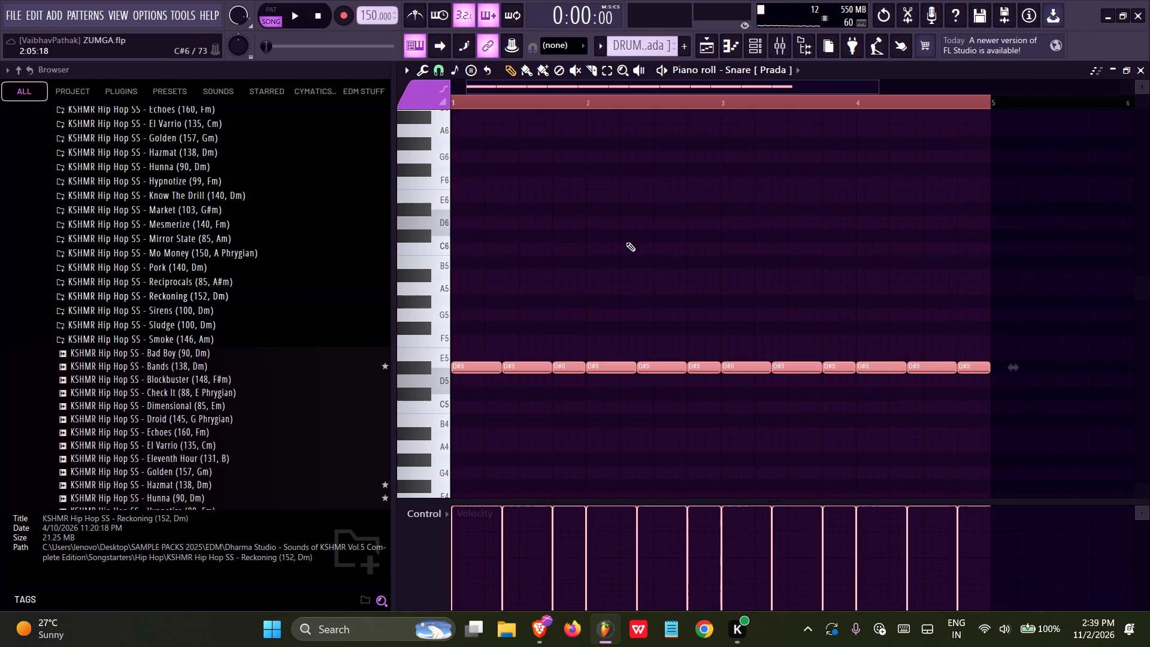
click(708, 72)
click(724, 71)
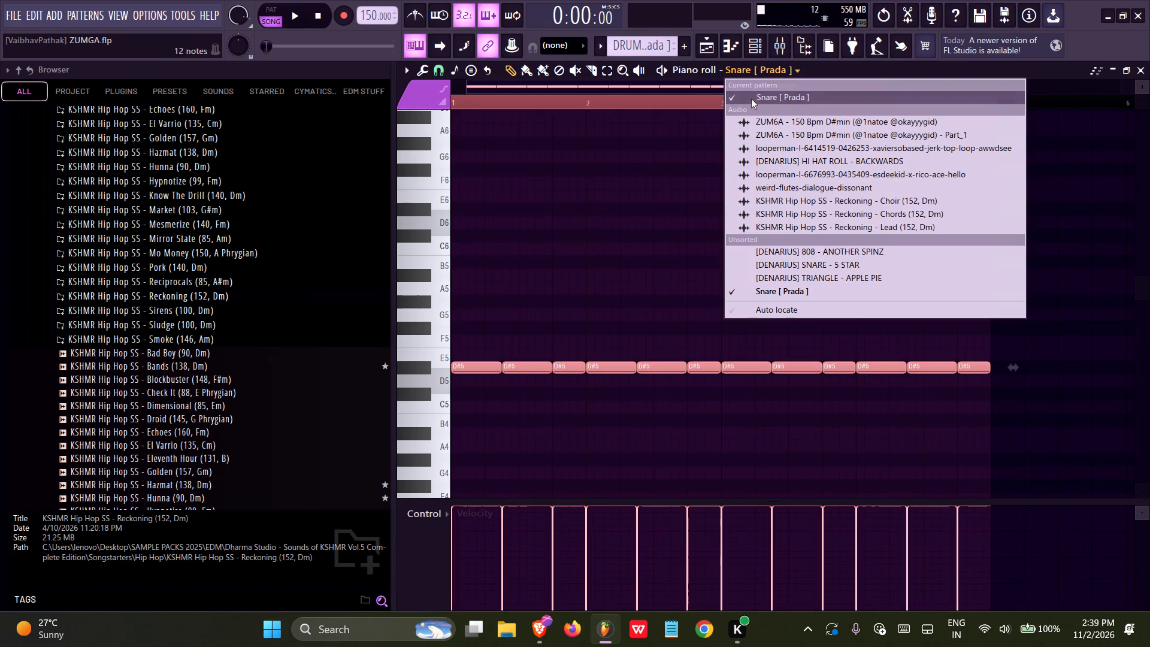
click(755, 258)
ctrl+scroll(744, 253, down, 6)
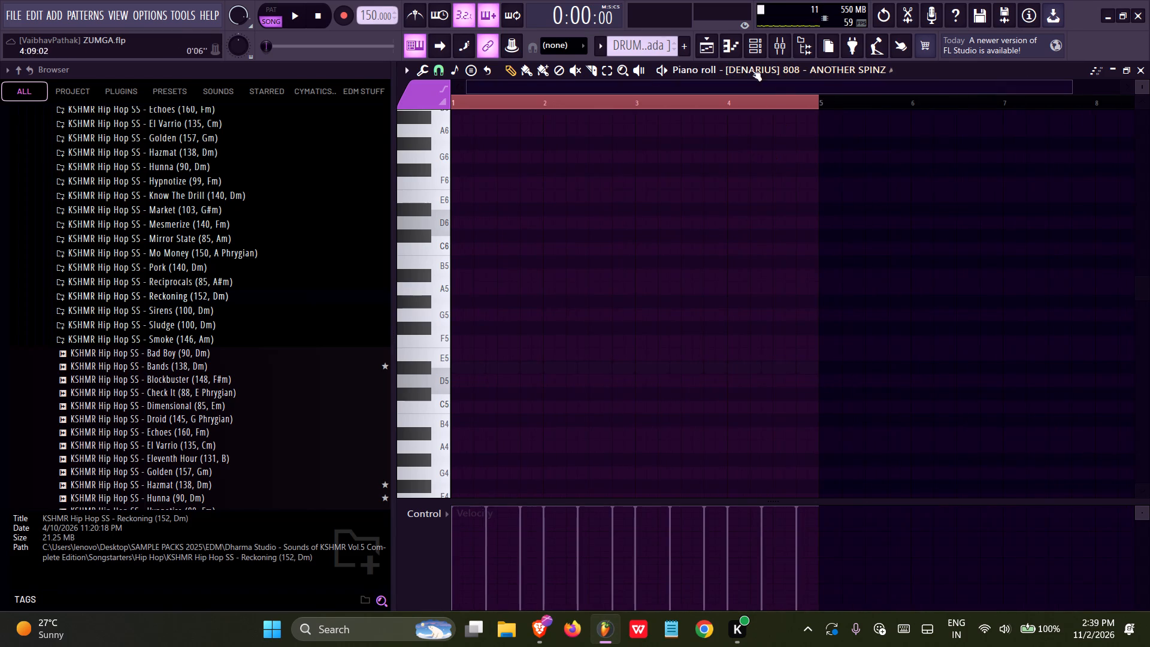
click(705, 49)
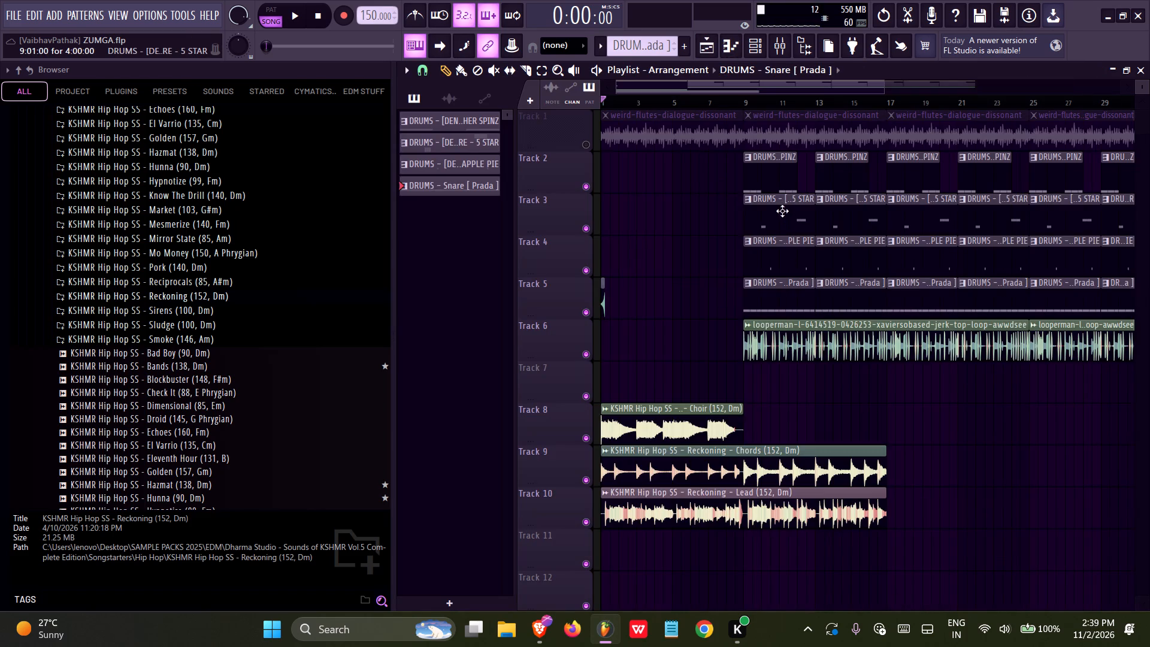
double_click(774, 180)
key(ctrl+a)
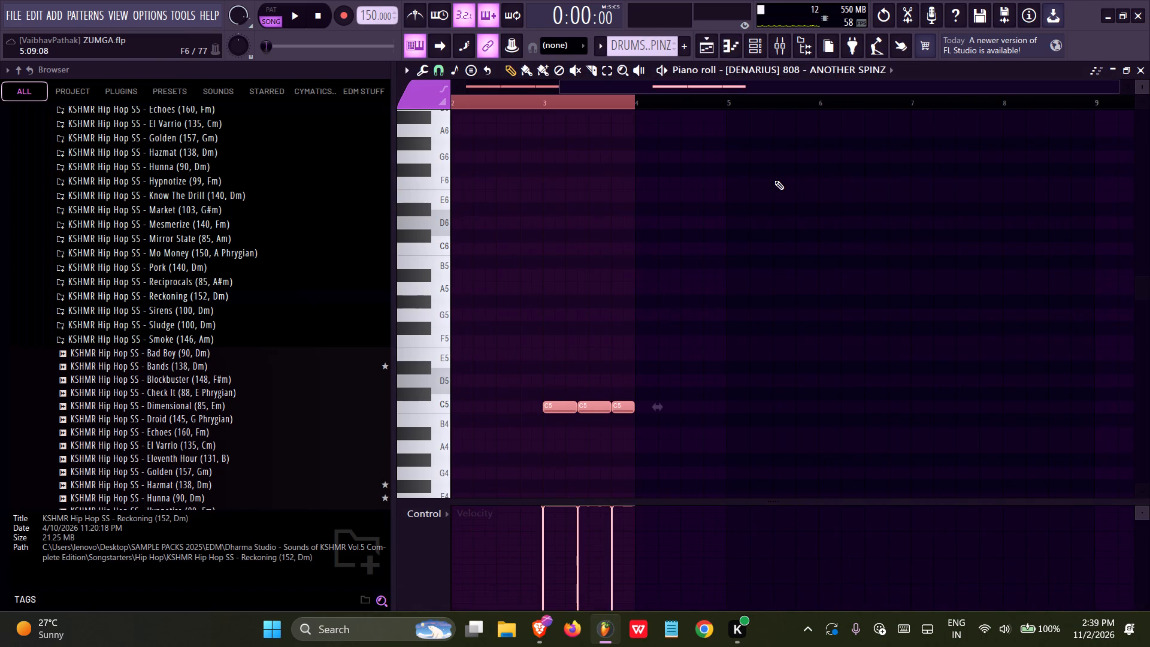
key(shift+Up)
key(shift+Up)
key(ctrl+s)
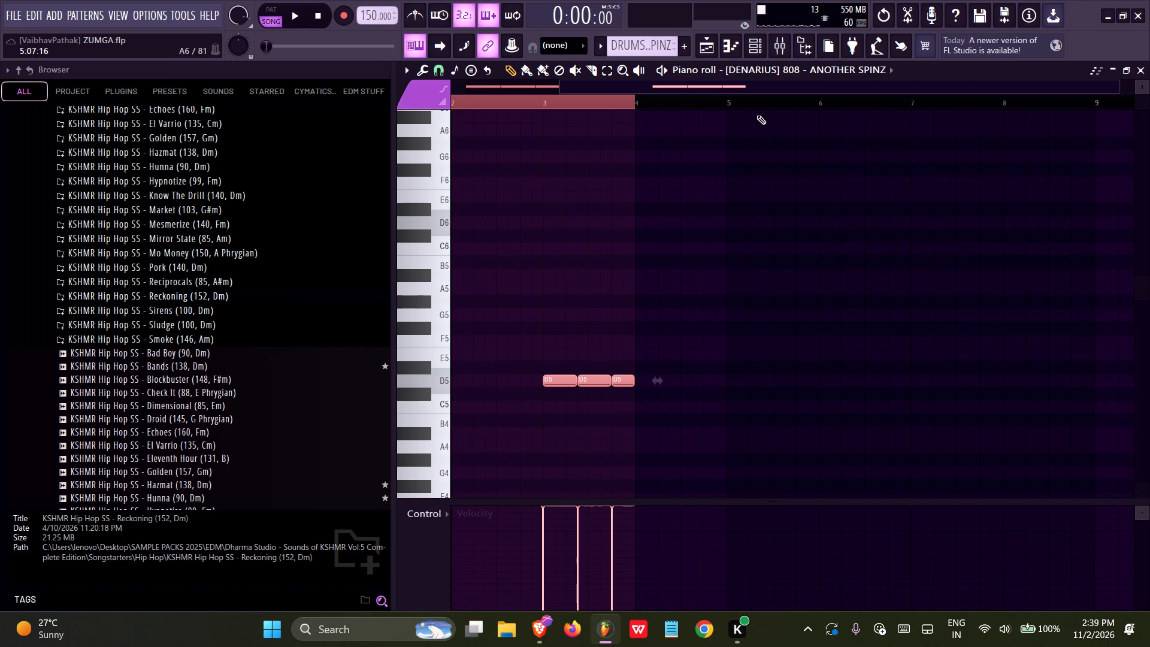
Reset the time-stretching pitch of the Reckoning Choir, Chords and Lead clips to its default.
click(712, 51)
double_click(667, 422)
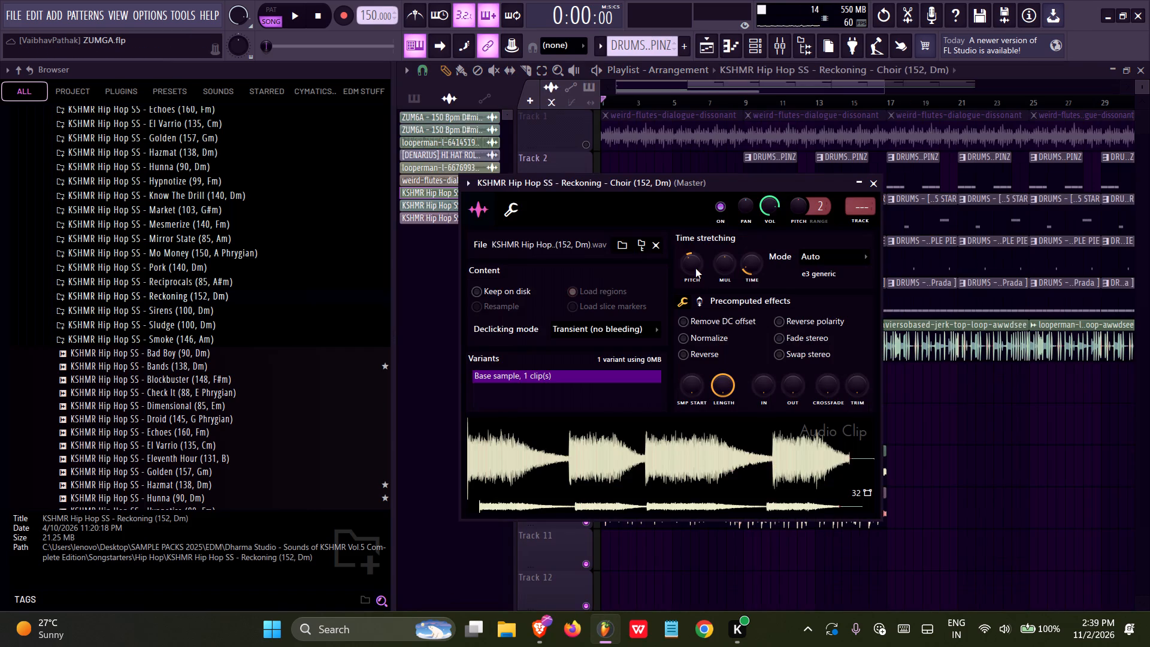
right_click(686, 261)
click(695, 268)
right_click(916, 400)
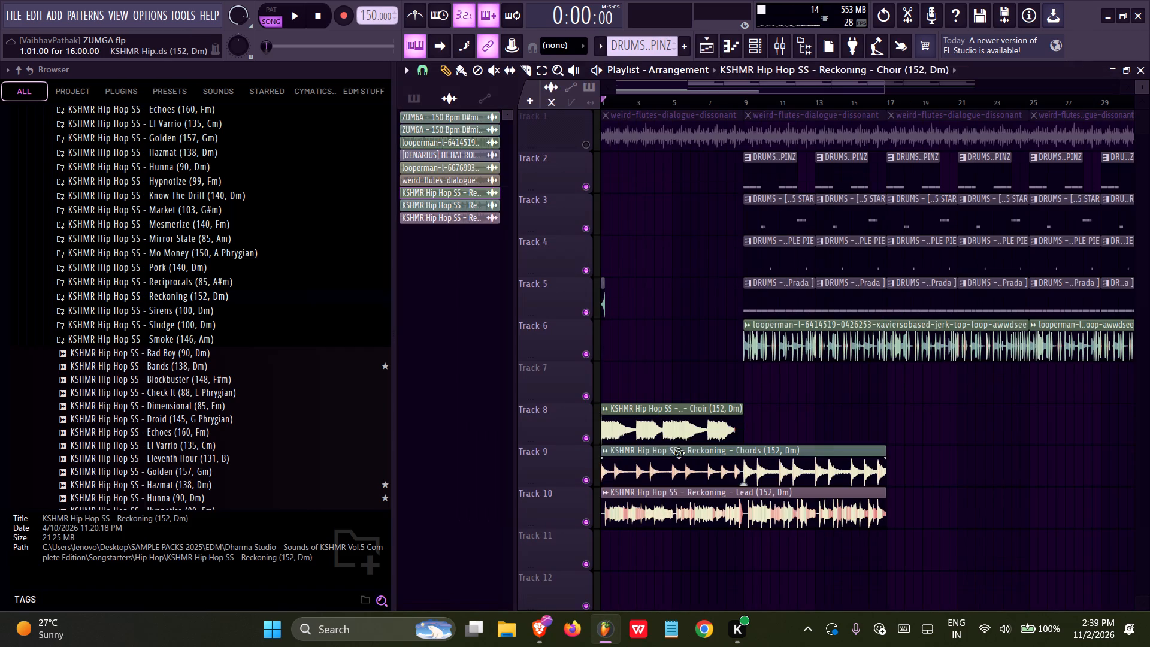
double_click(679, 453)
right_click(712, 278)
click(715, 286)
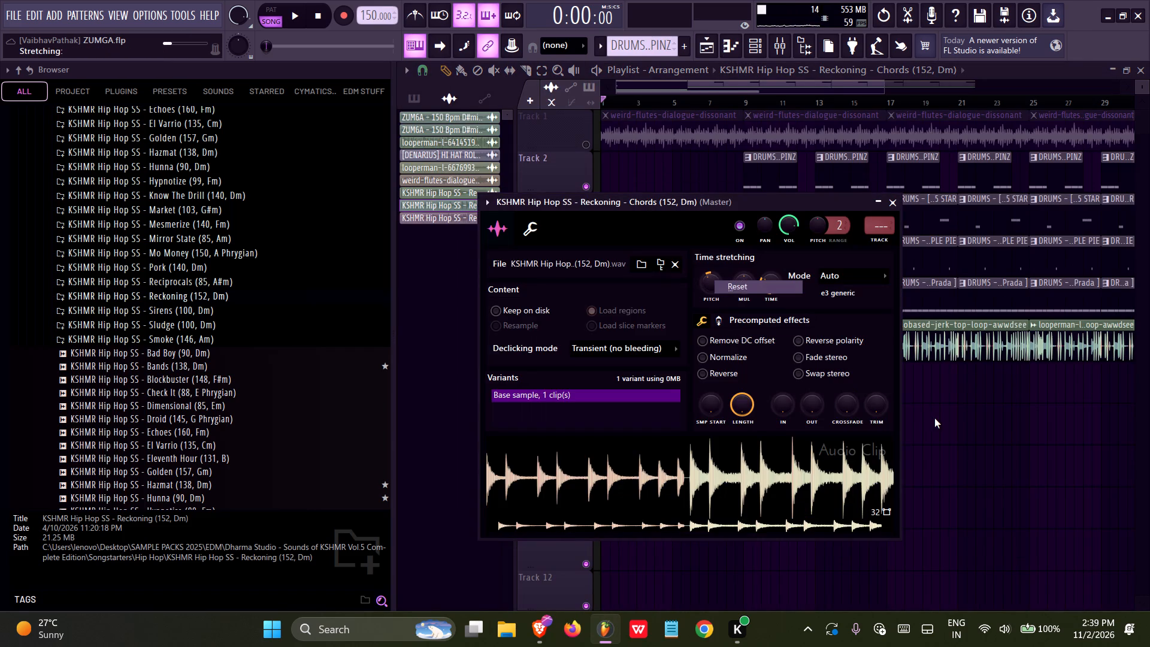
right_click(934, 418)
double_click(696, 495)
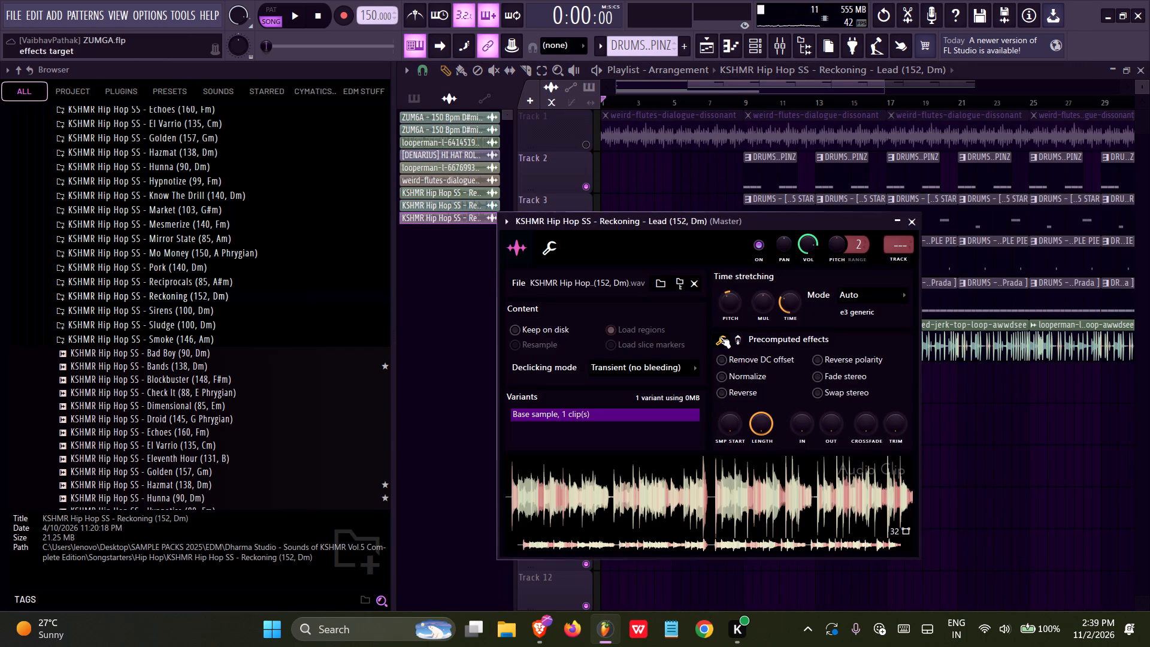
right_click(722, 300)
click(744, 312)
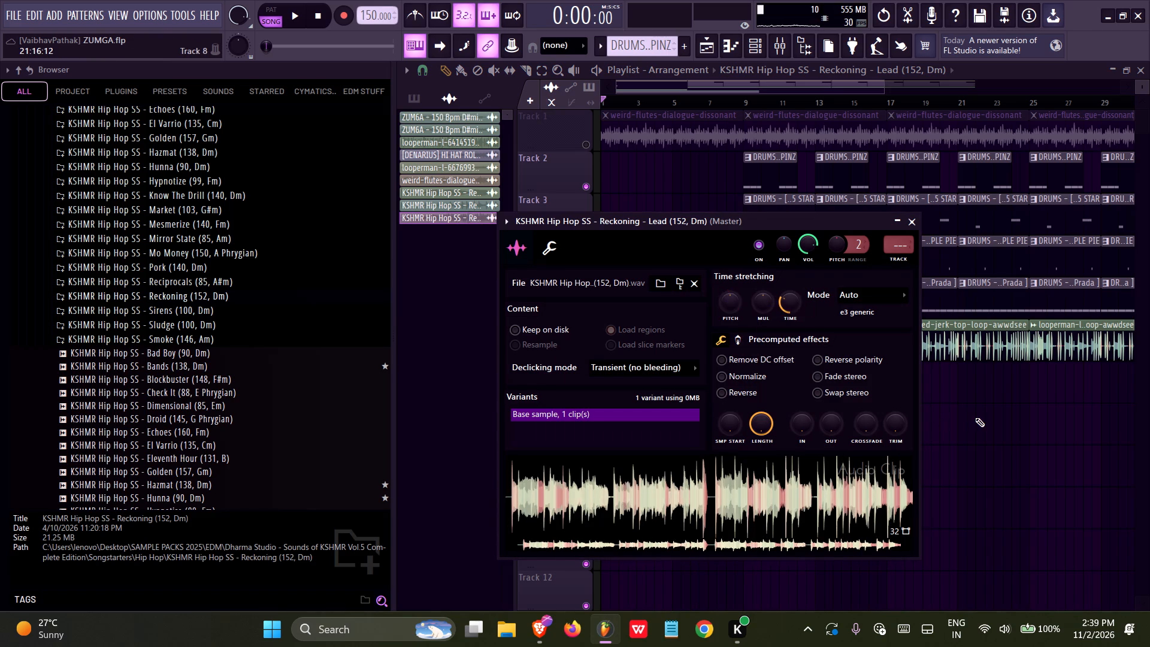
right_click(975, 418)
Play the arrangement from bar 1, hide the file browser to widen the playlist, and save the project.
drag(628, 106, 532, 106)
key(space)
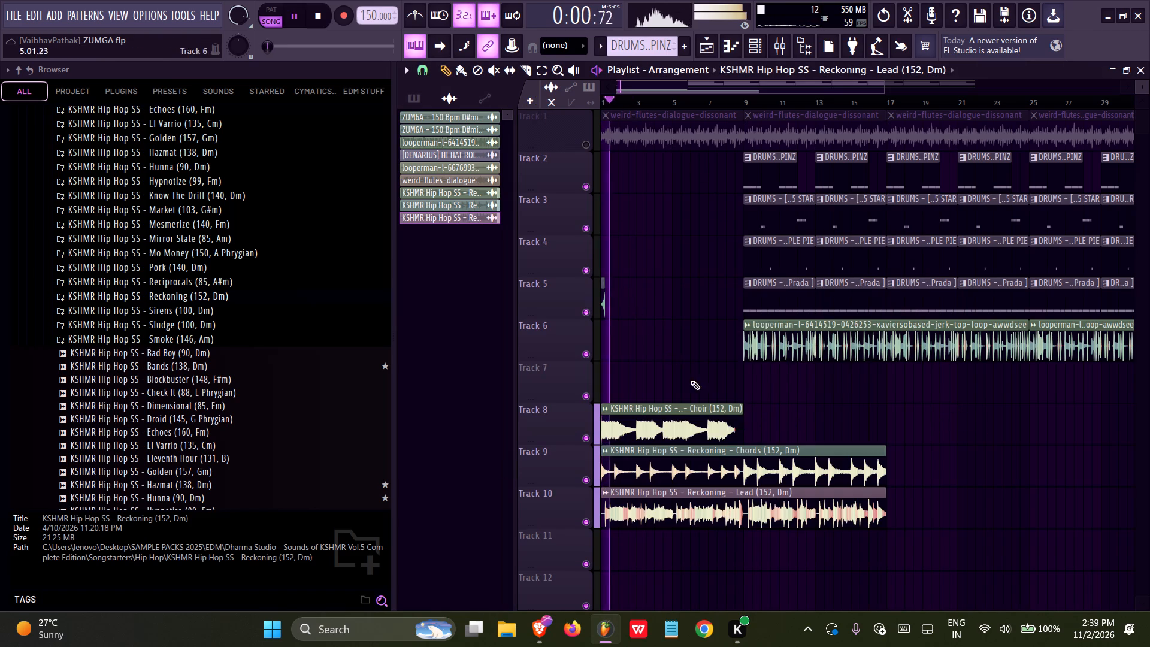
key(ctrl+s)
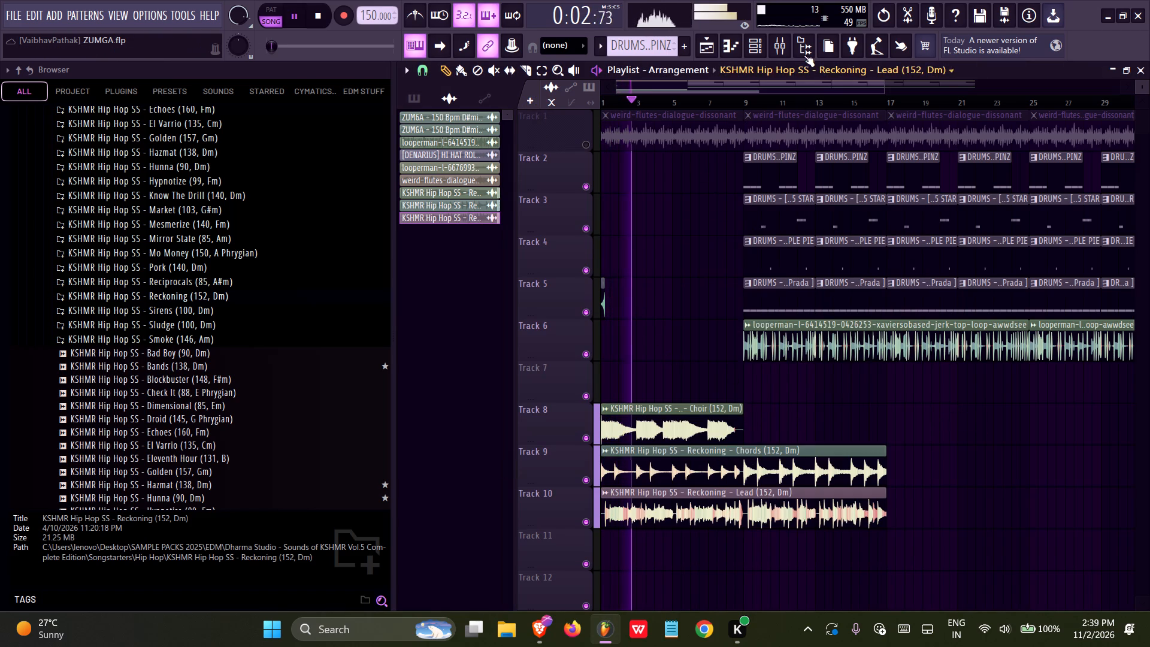
click(804, 54)
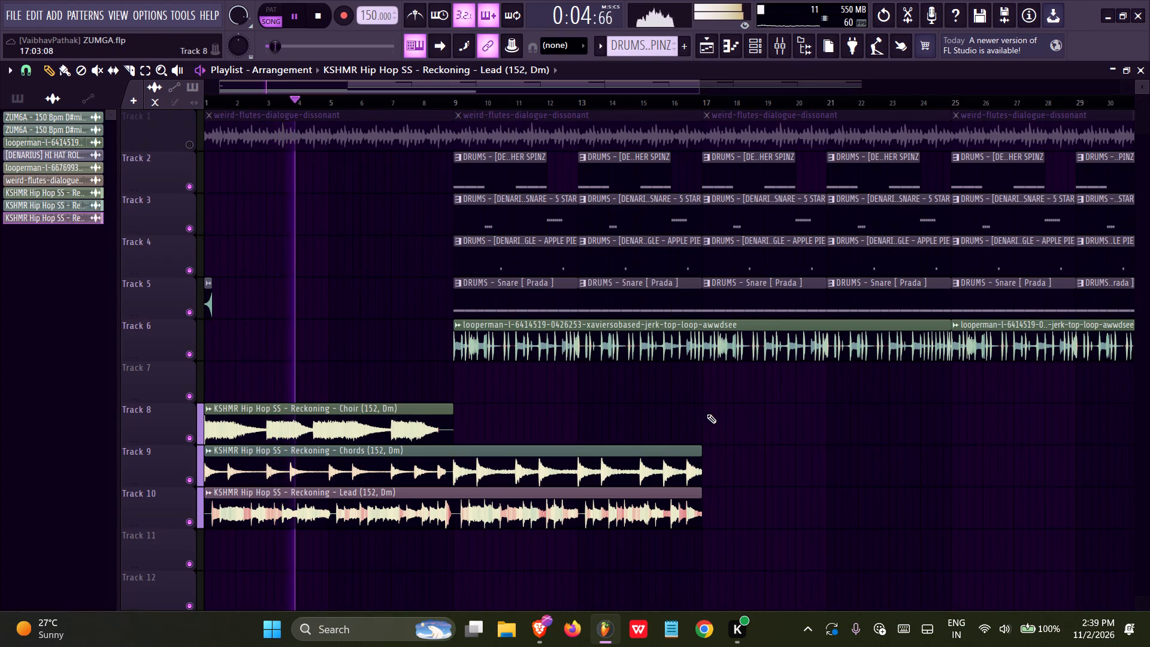
scroll(707, 414, down, 2)
key(ctrl+s)
Check the weird-flutes melody's key on the key and BPM finder web page and return to FL Studio.
click(553, 617)
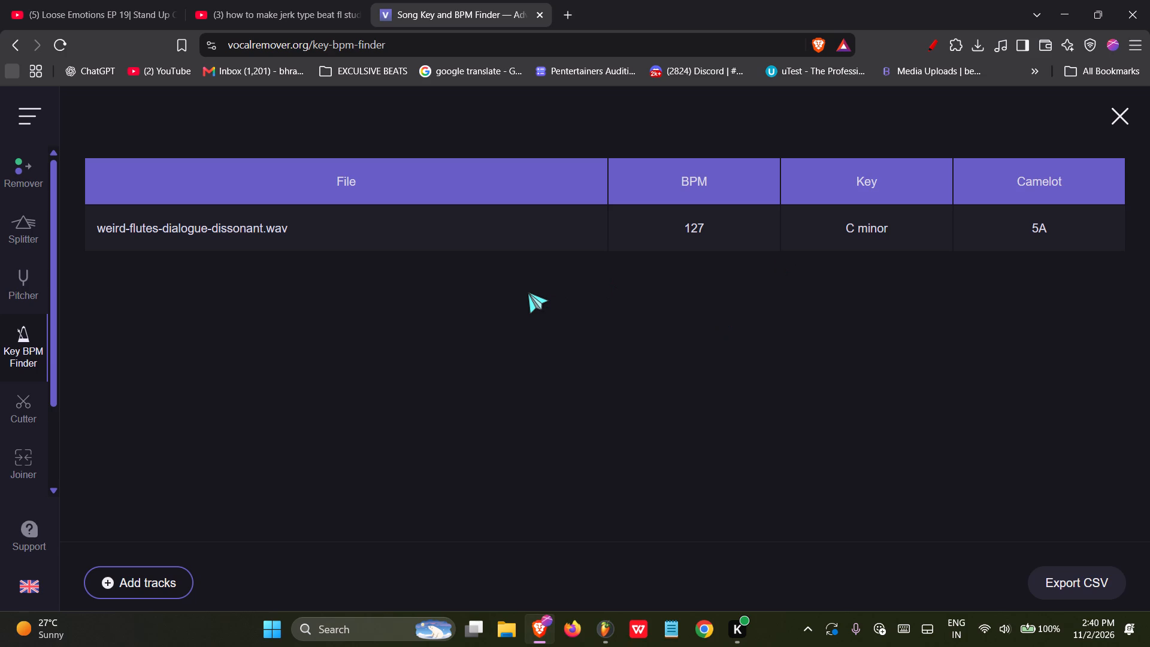
click(612, 621)
Slice the Reckoning Chords and Reckoning Lead clips at bar 9 and switch back to the Draw tool.
ctrl+scroll(440, 465, up, 15)
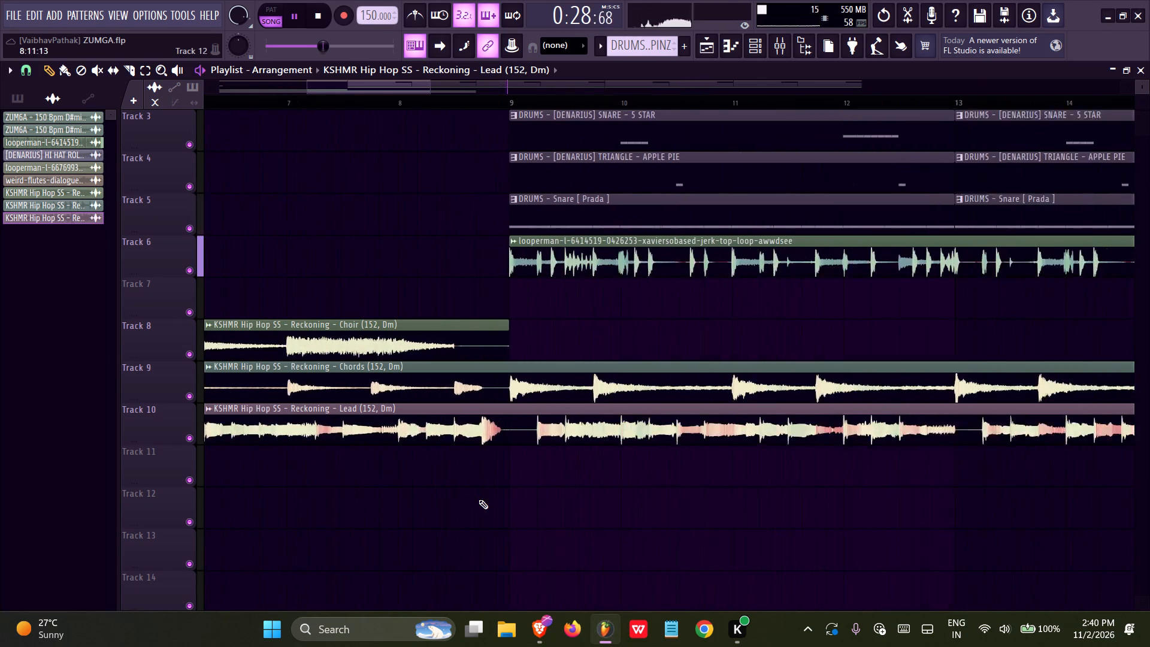
ctrl+scroll(479, 500, up, 16)
click(121, 59)
click(126, 61)
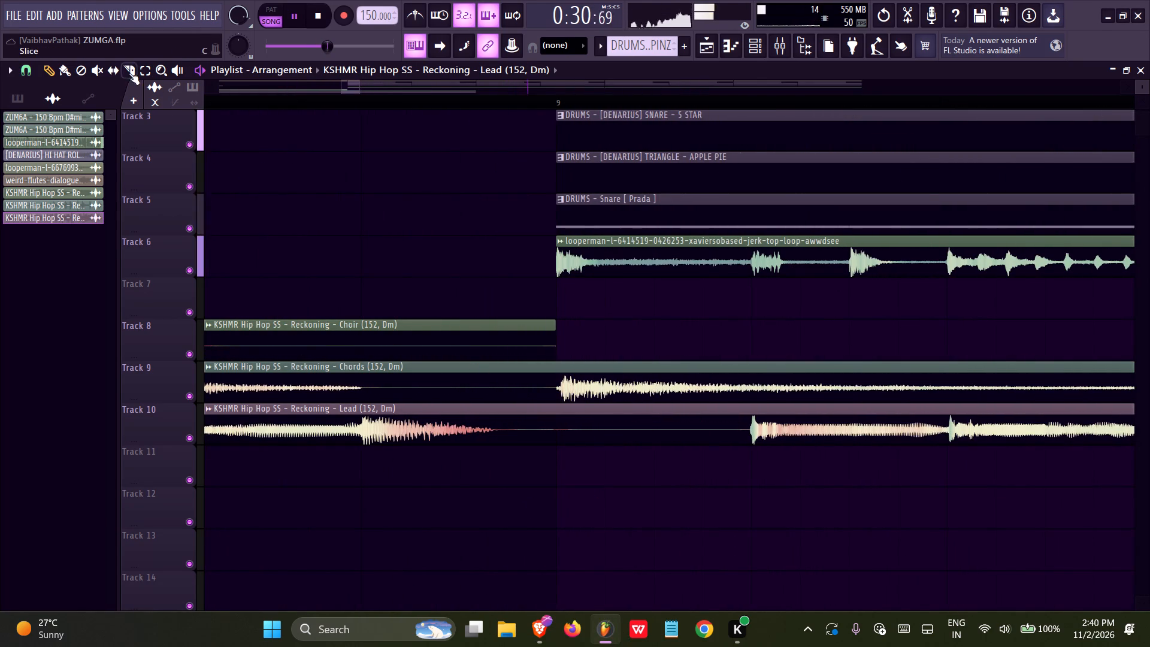
click(129, 73)
shift+drag(556, 445, 551, 395)
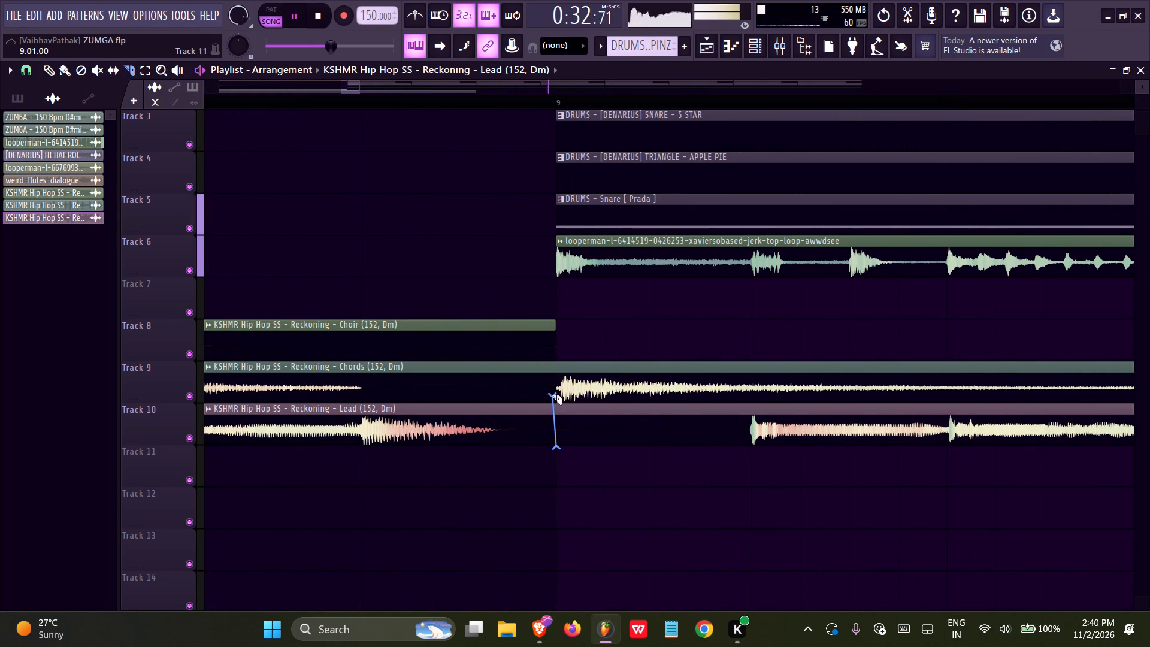
shift+drag(551, 395, 556, 362)
ctrl+scroll(537, 441, down, 13)
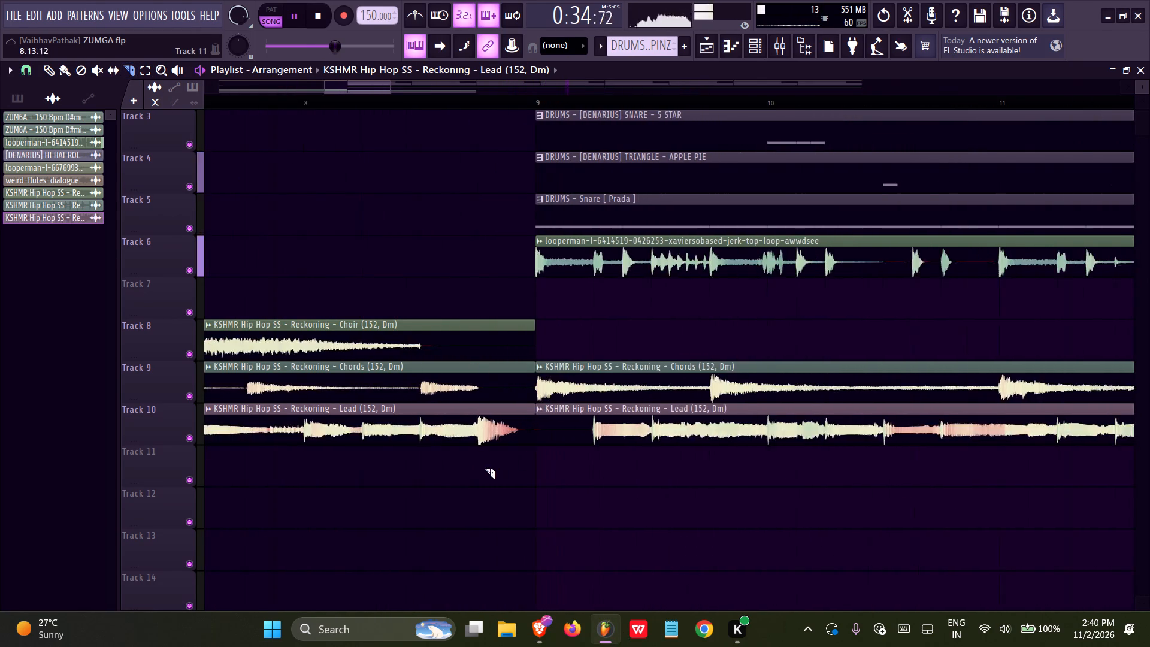
ctrl+scroll(485, 468, down, 19)
click(50, 66)
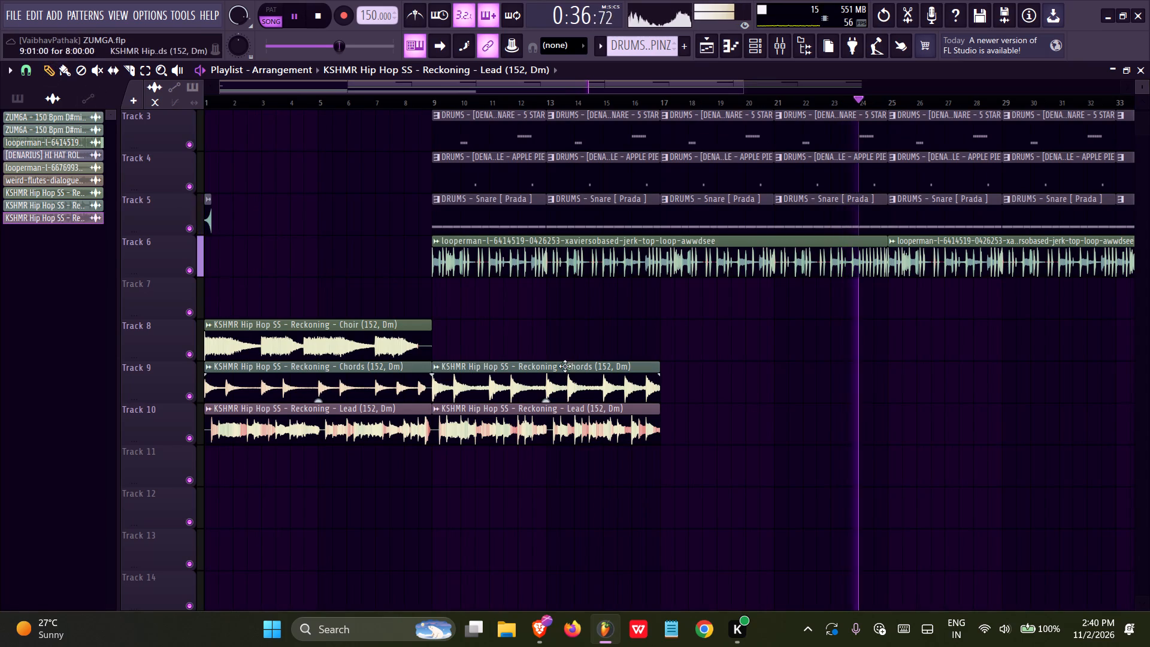
Duplicate the Reckoning Chords and Lead clips from bars 9–17 three times so they run to bar 41, and save the project.
ctrl+drag(567, 366, 529, 464)
ctrl+scroll(528, 465, down, 4)
key(ctrl+b)
key(ctrl+b)
key(ctrl+b)
key(ctrl+s)
ctrl+scroll(558, 455, down, 4)
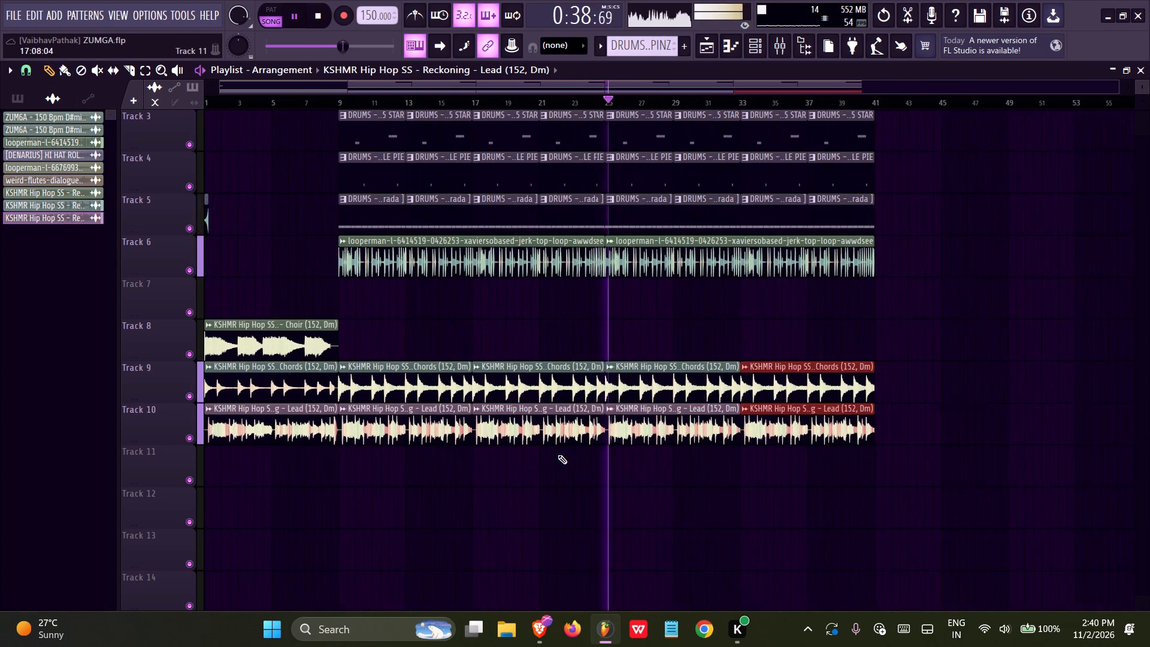
right_click(640, 504)
Delete the weird-flutes clips before bar 25 on Track 1, unmute that track, and save the project.
scroll(622, 506, up, 5)
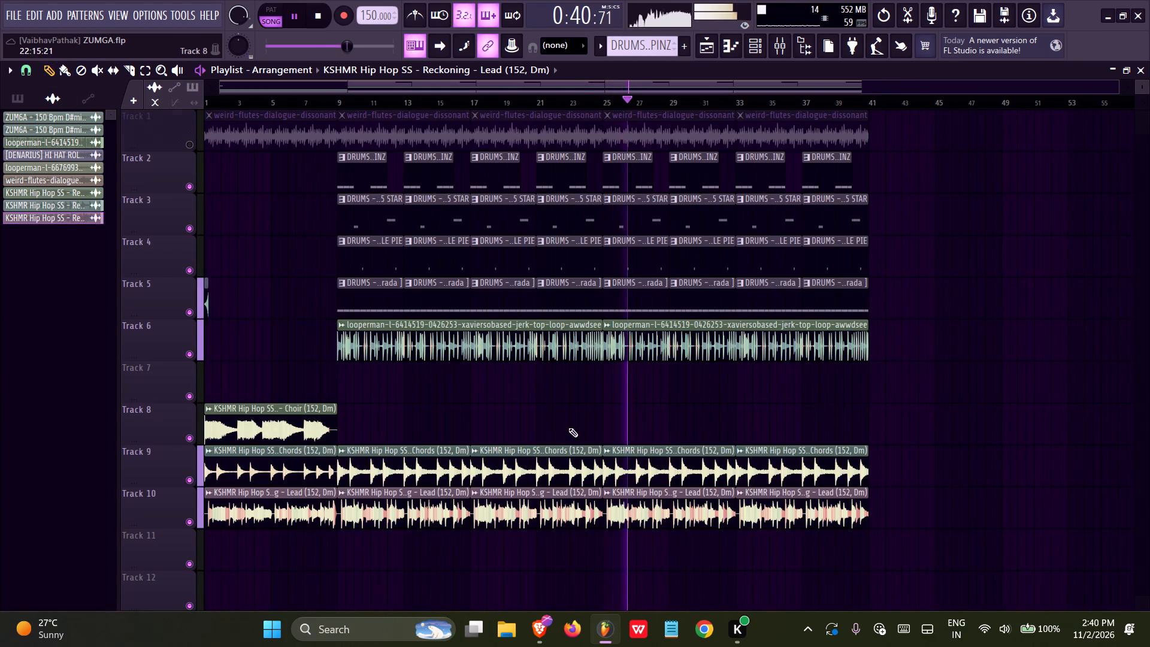
right_drag(501, 133, 181, 132)
click(189, 145)
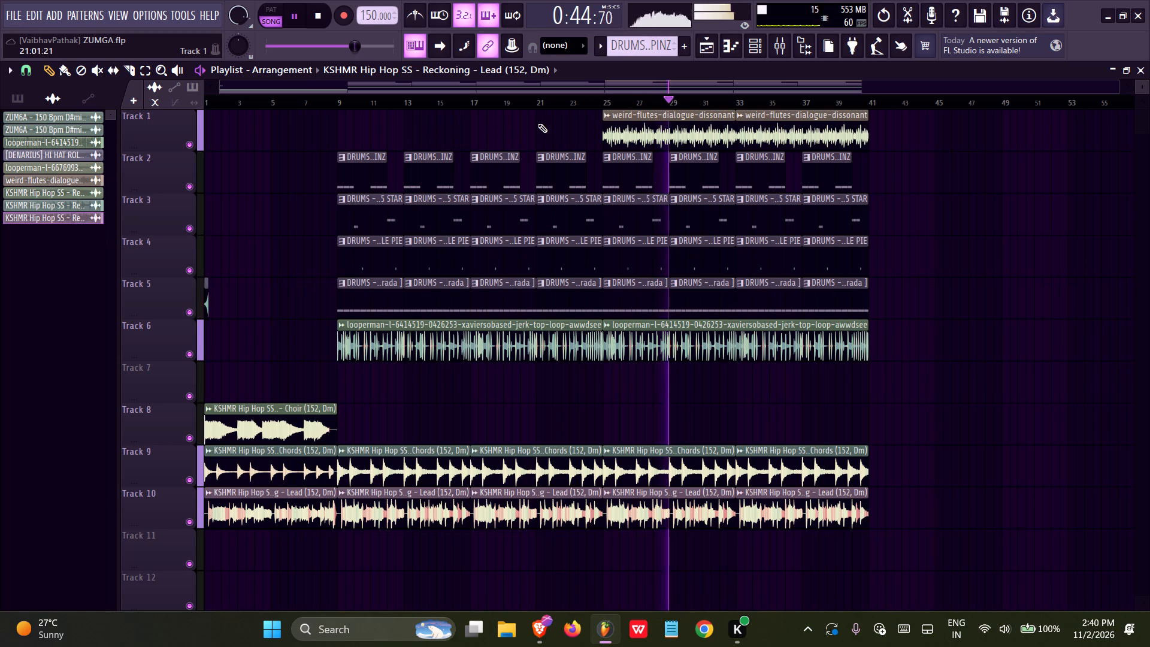
right_click(516, 126)
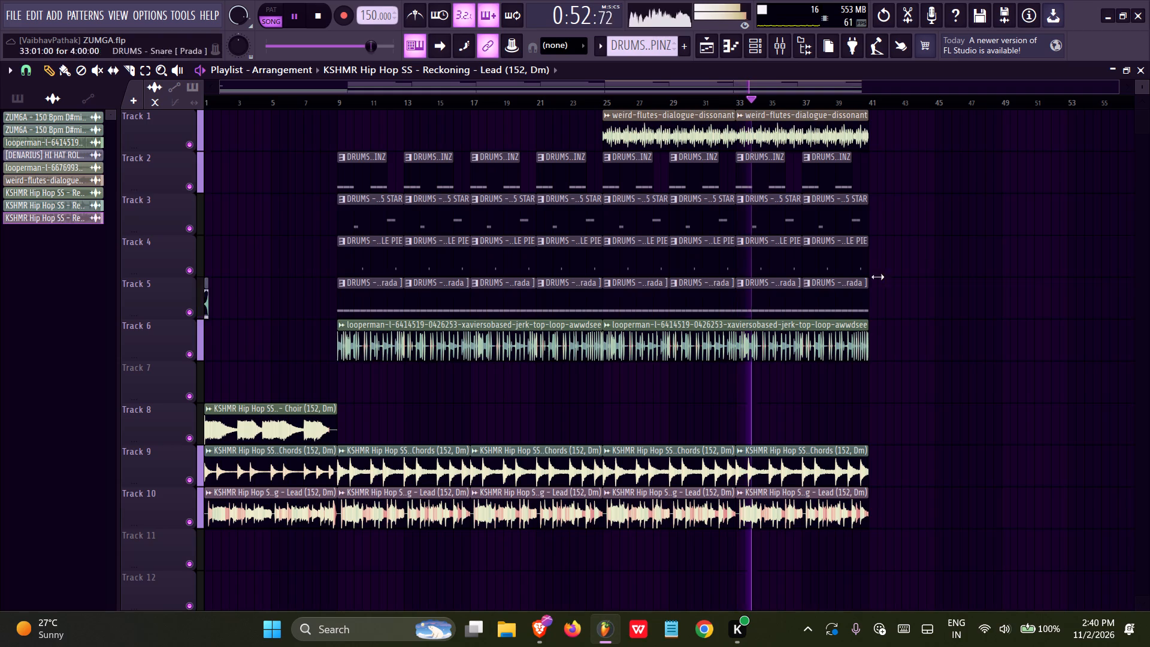
ctrl+drag(920, 124, 225, 501)
right_click(512, 405)
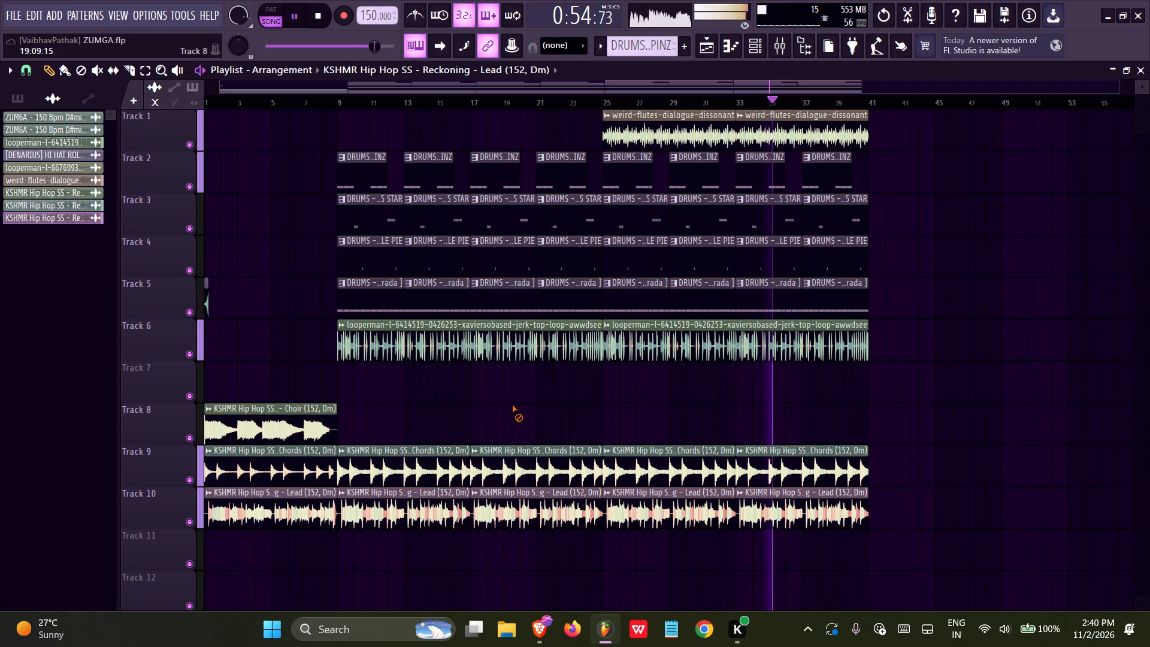
key(ctrl+s)
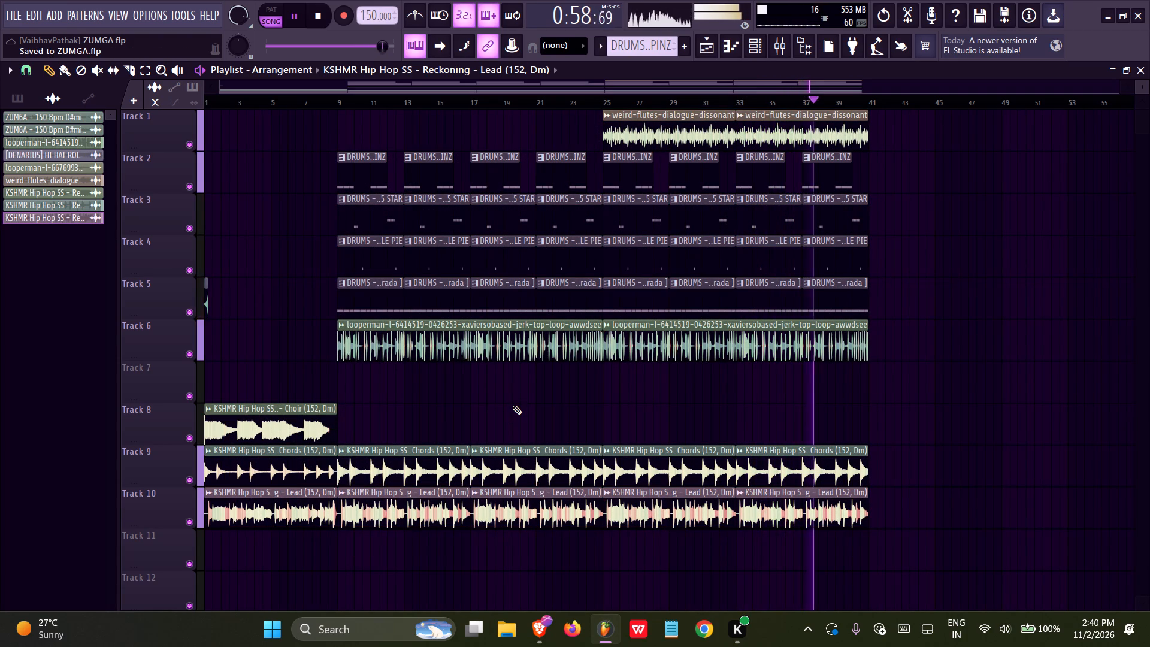
Route the Reckoning Choir, Chords and Lead audio clips to their own mixer inserts 9, 10 and 11.
double_click(234, 465)
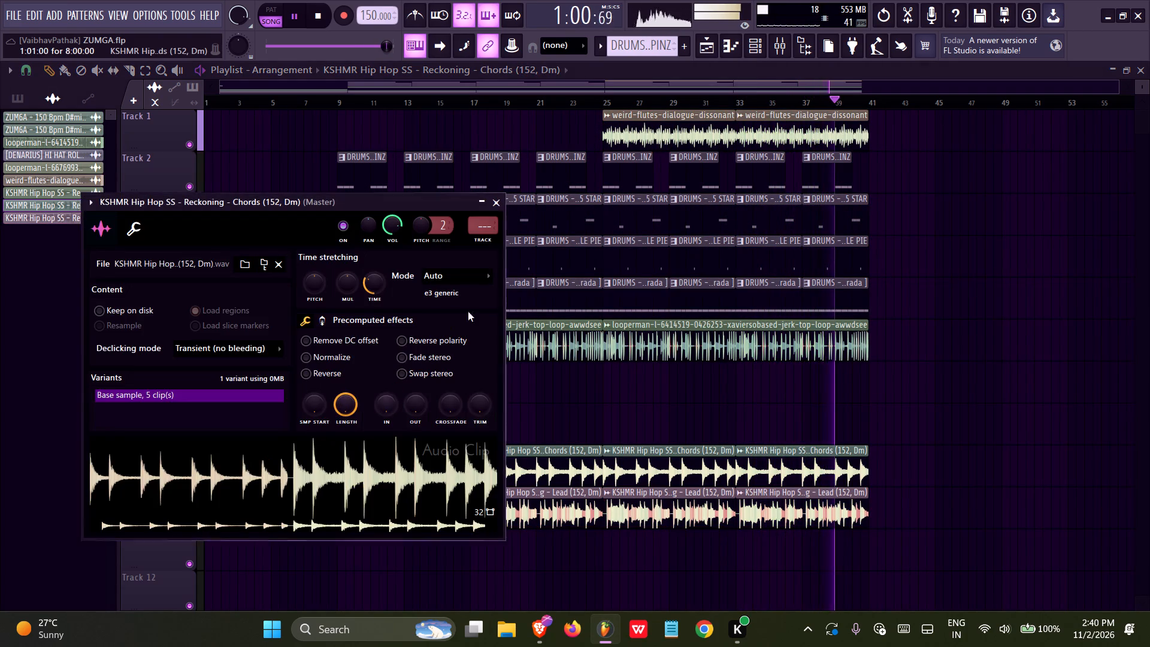
right_click(618, 391)
double_click(289, 415)
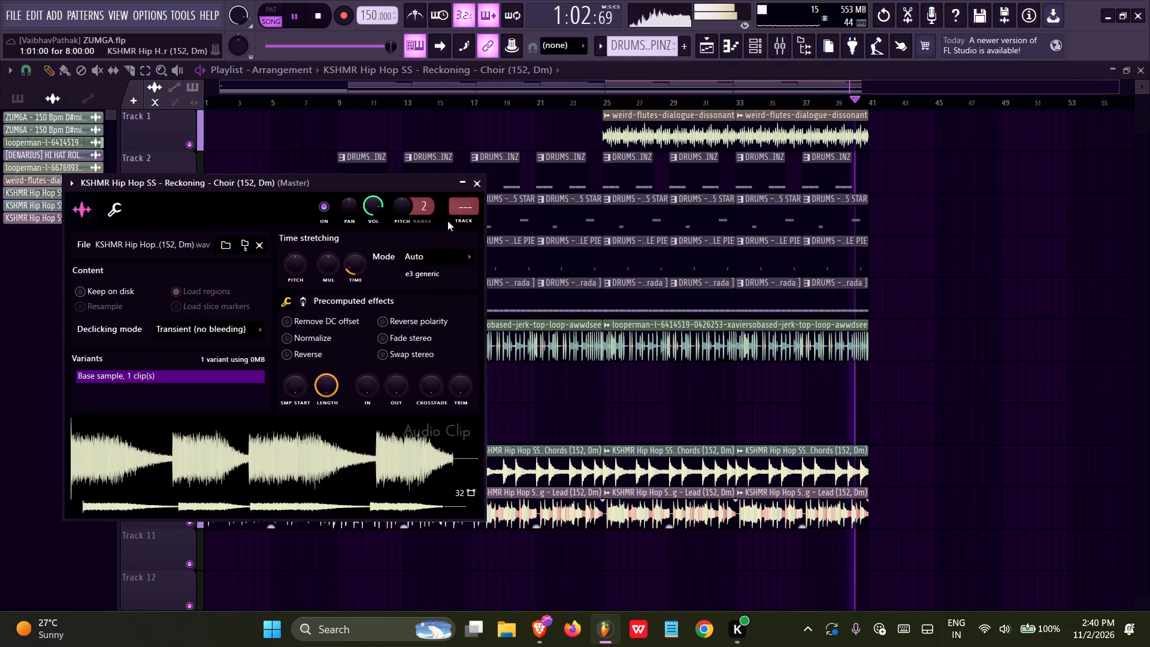
ctrl+click(447, 221)
ctrl+click(473, 217)
click(700, 49)
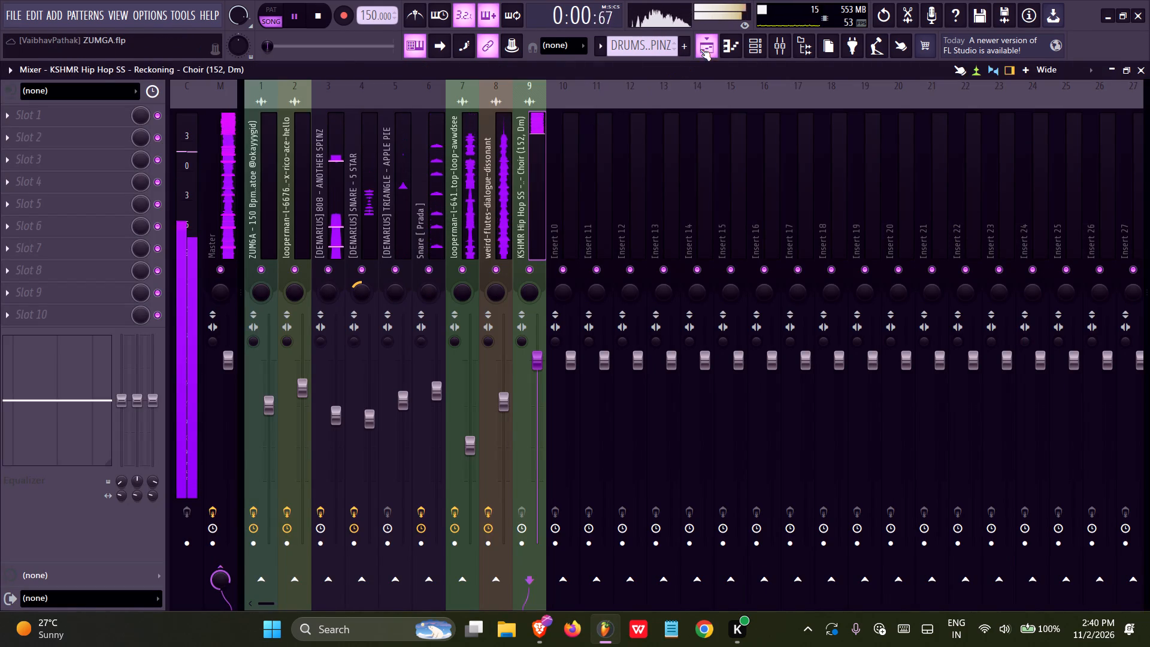
click(283, 439)
double_click(283, 451)
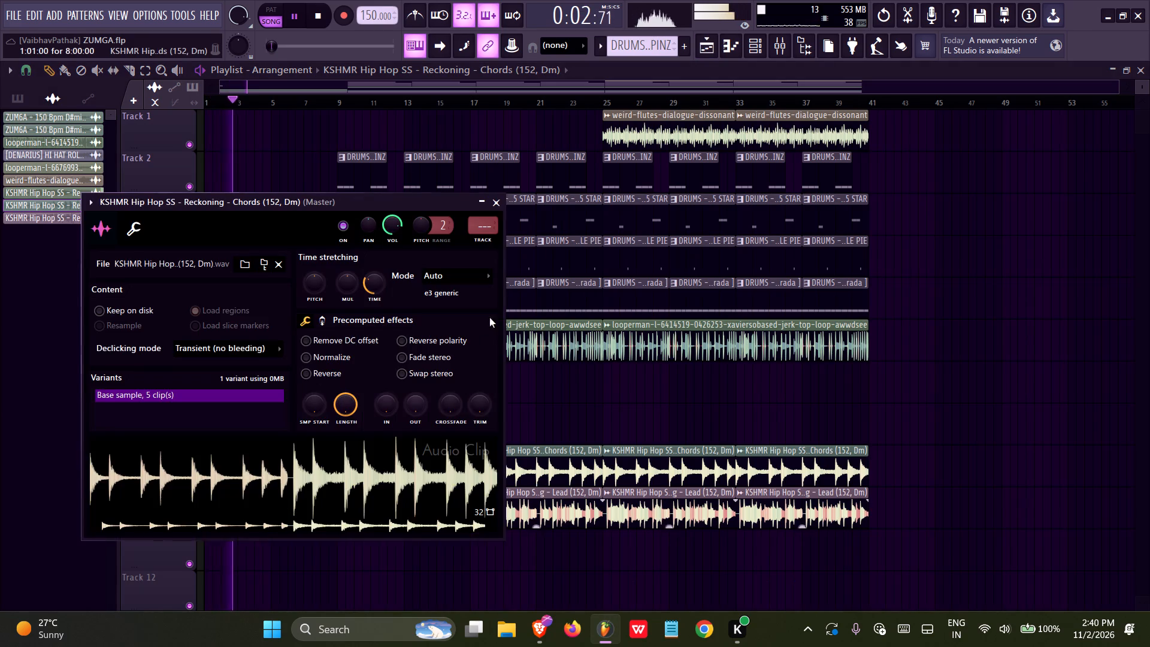
ctrl+click(483, 243)
click(704, 35)
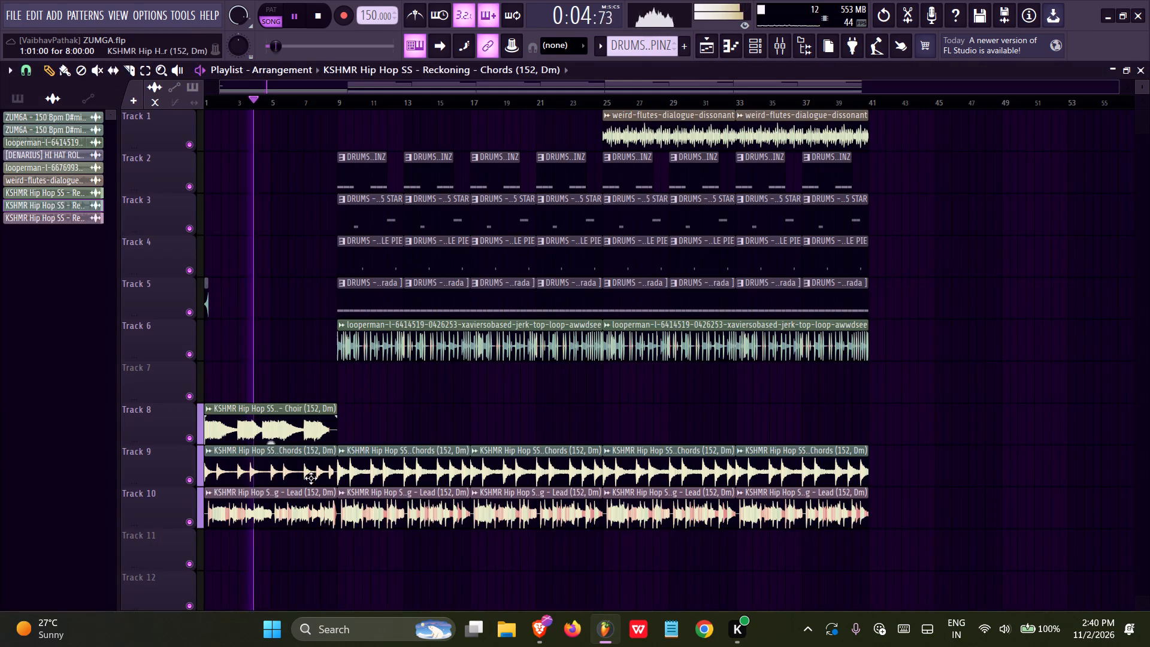
double_click(306, 506)
ctrl+click(508, 262)
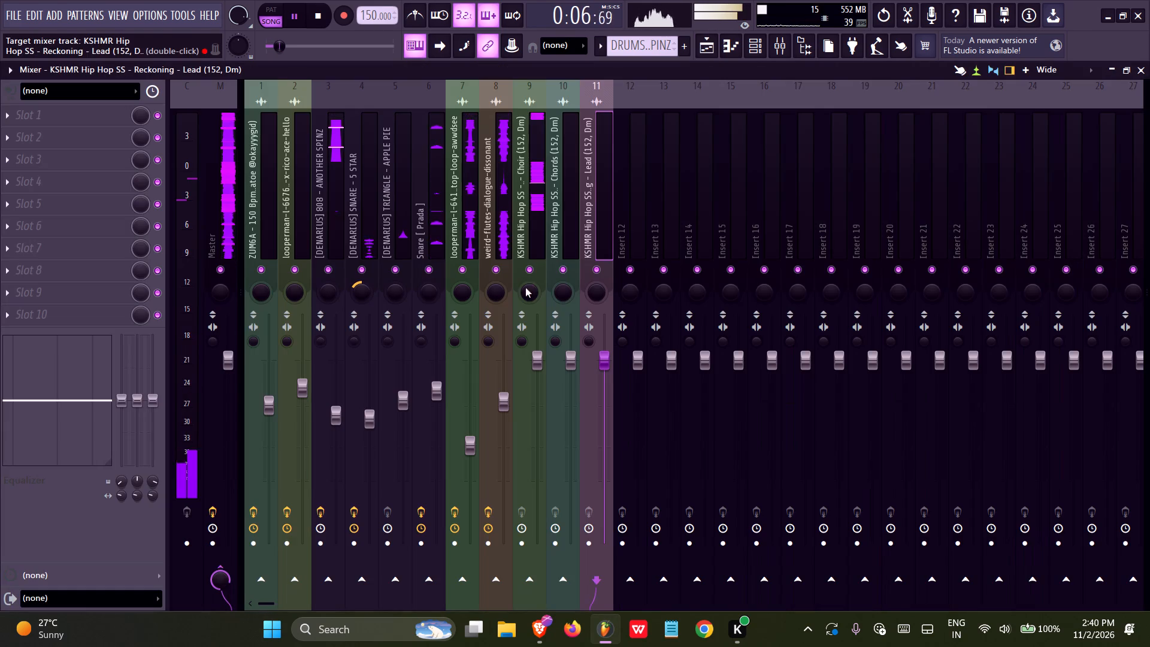
Solo the Choir insert and add Fruity Parametric EQ 2 with the Vocal Presence preset, then audition it.
key(space)
click(538, 116)
ctrl+click(531, 259)
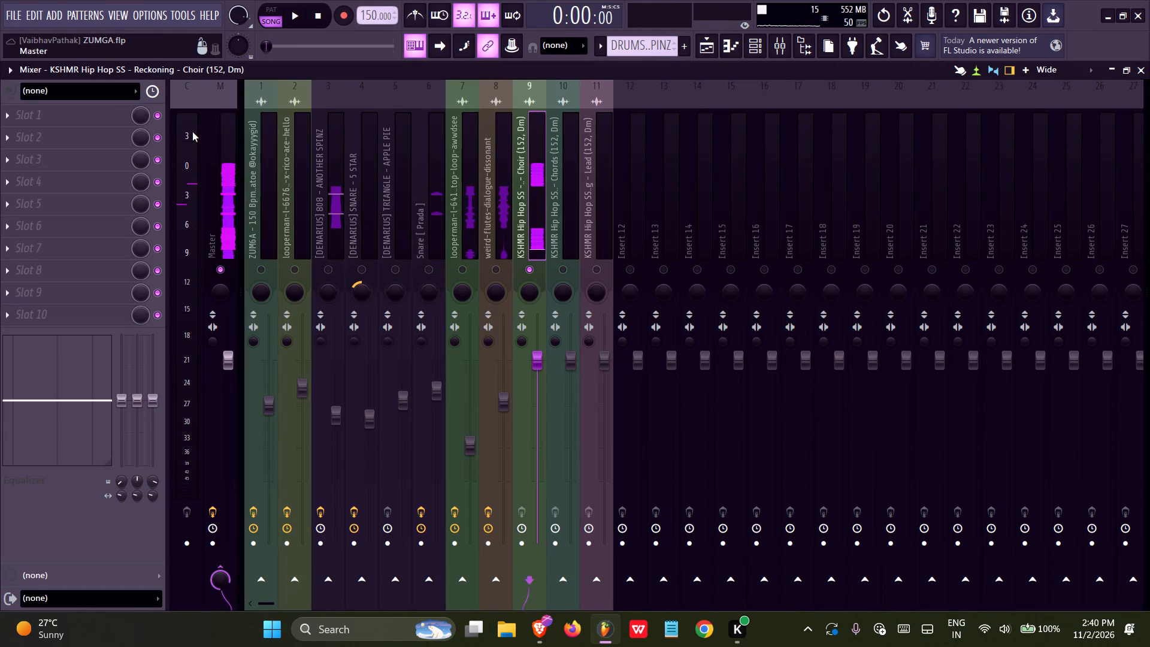
click(114, 113)
click(515, 344)
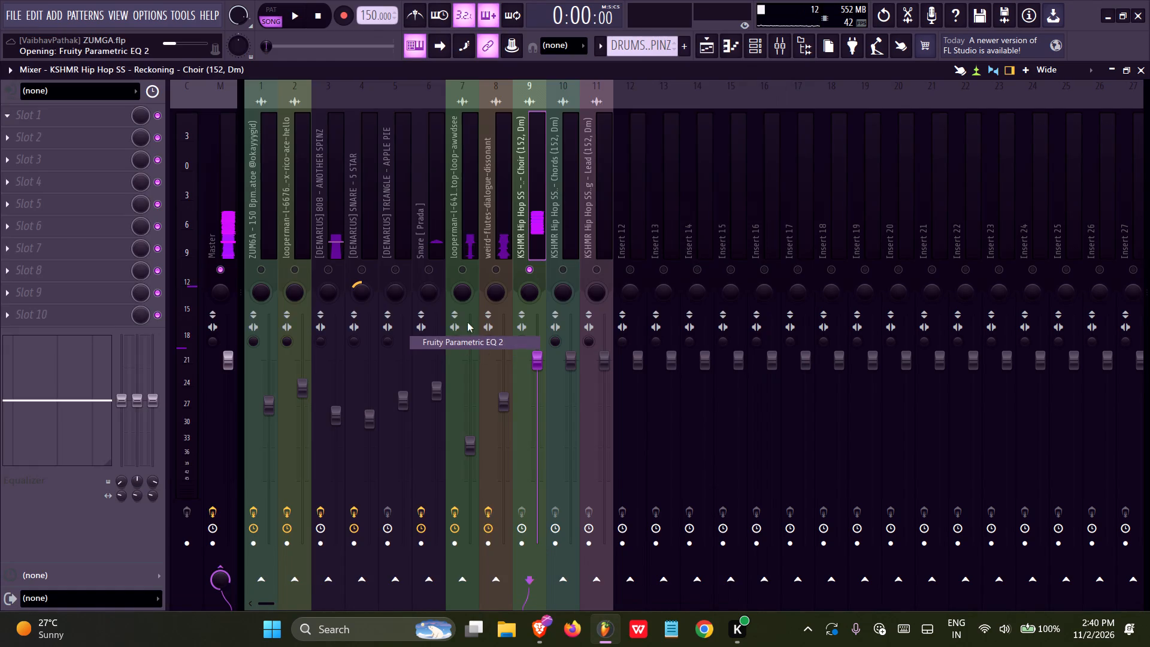
click(534, 203)
click(559, 365)
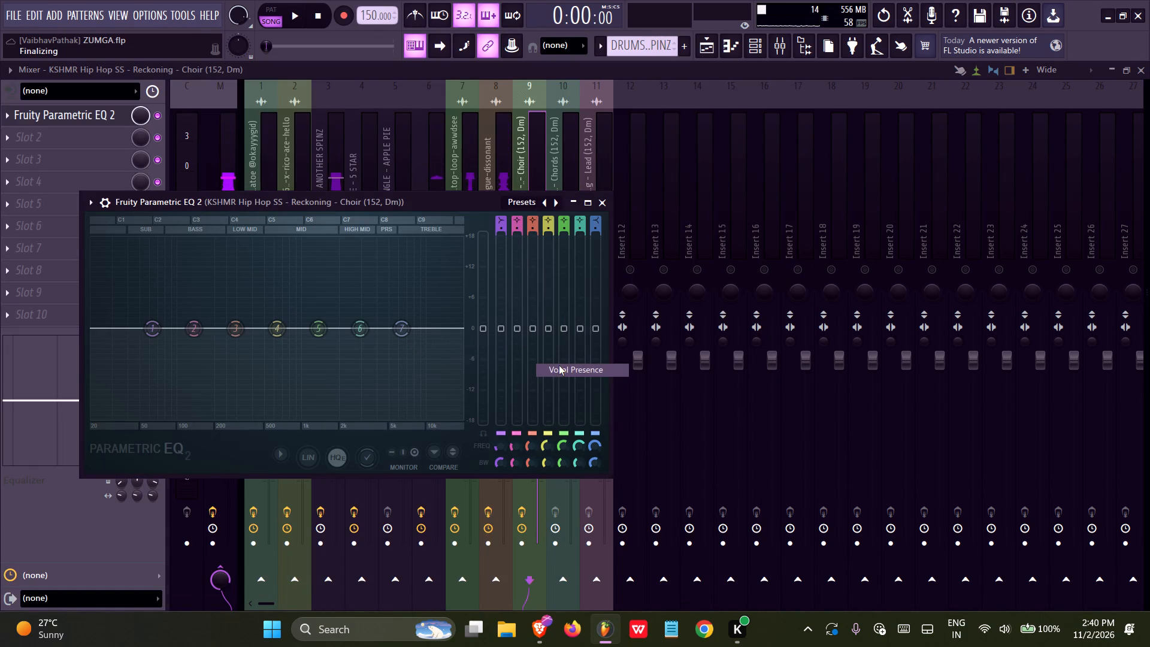
key(space)
click(602, 196)
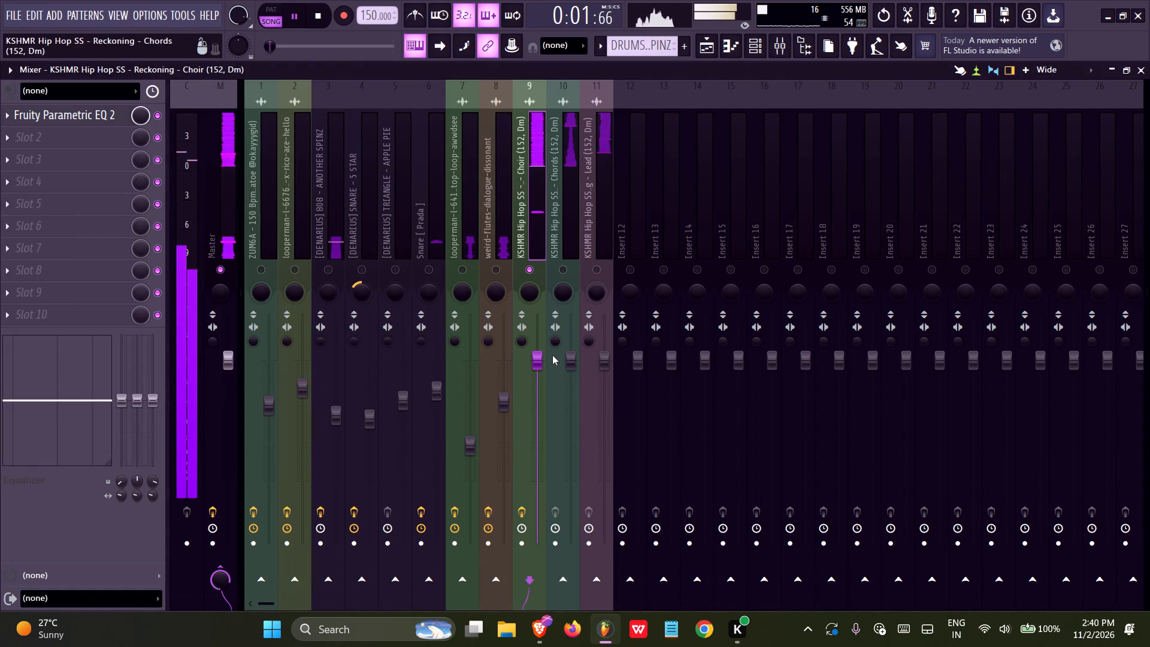
Lower the Choir insert's volume to about -5 dB.
drag(543, 356, 529, 443)
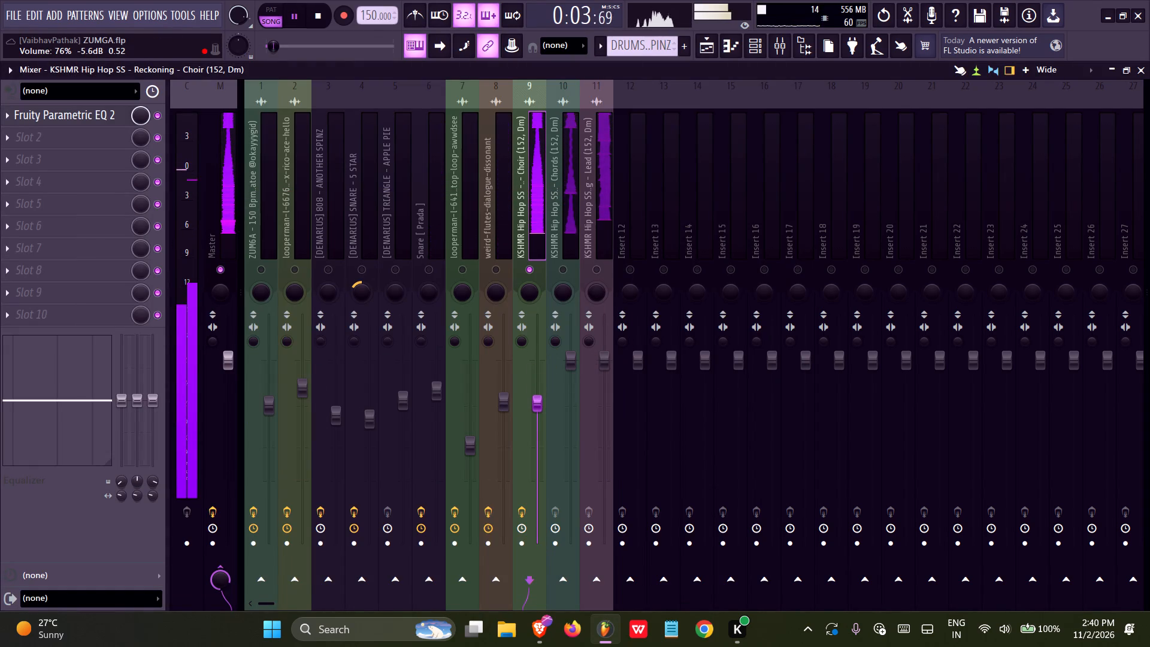
drag(529, 443, 528, 431)
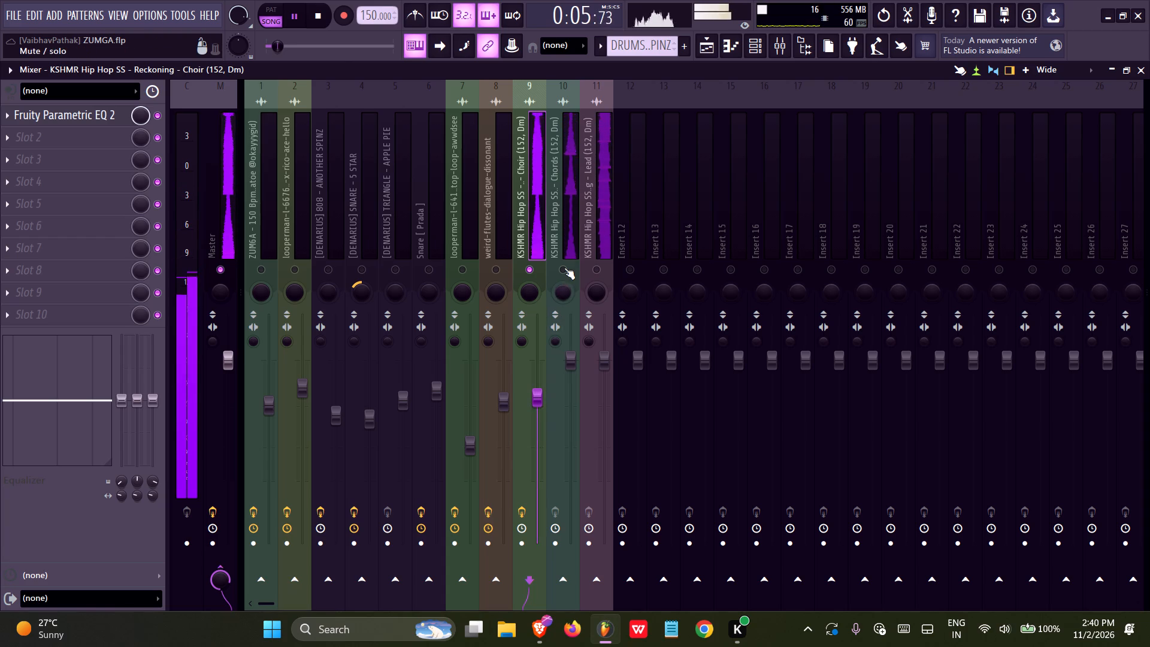
Solo the Chords insert and add Fruity Parametric EQ 2 with the 20Hz + 18kHz cut preset, narrowed to about 200 Hz–3 kHz.
ctrl+click(564, 268)
key(space)
click(567, 234)
click(110, 115)
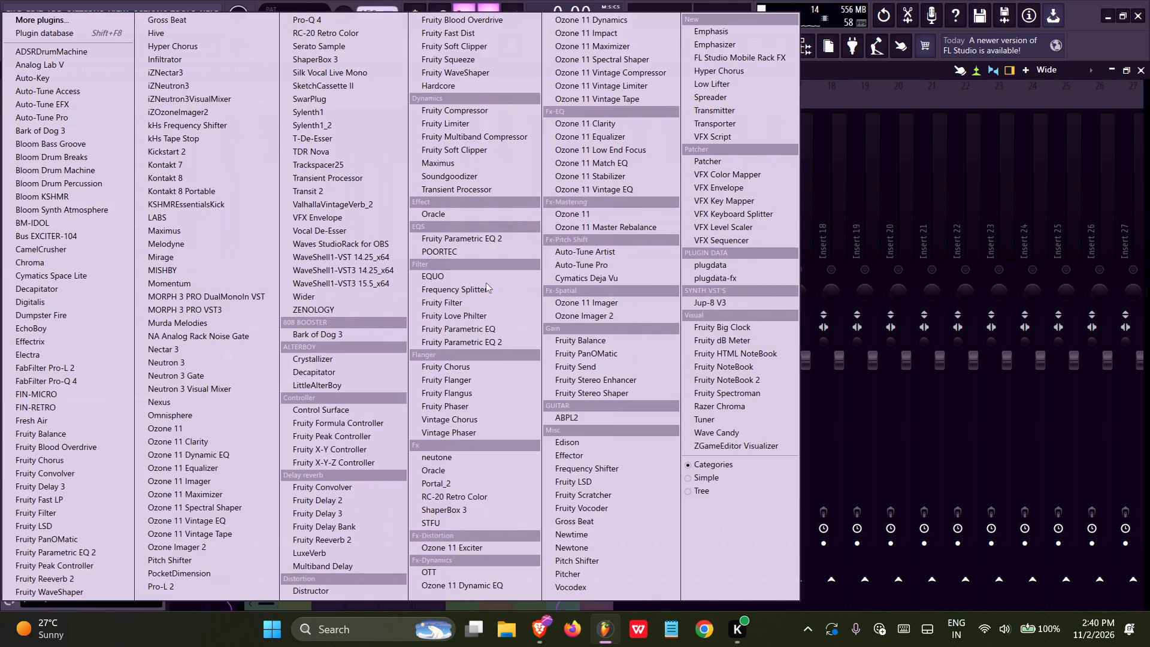
click(471, 338)
double_click(598, 243)
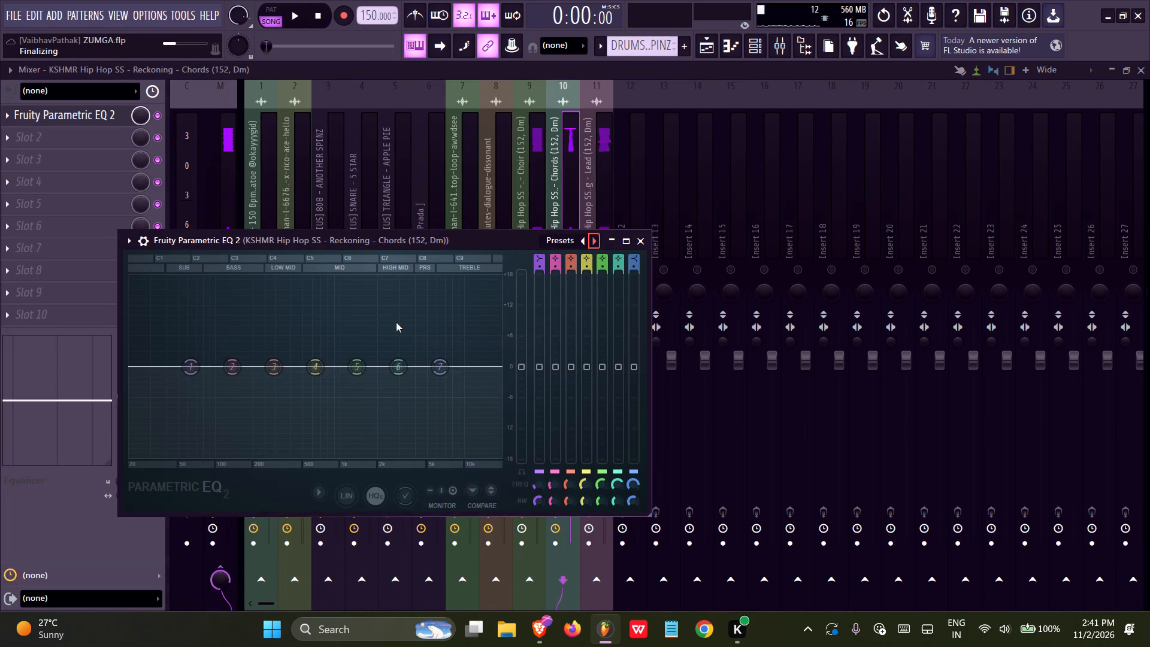
key(space)
drag(159, 366, 340, 407)
key(ctrl+z)
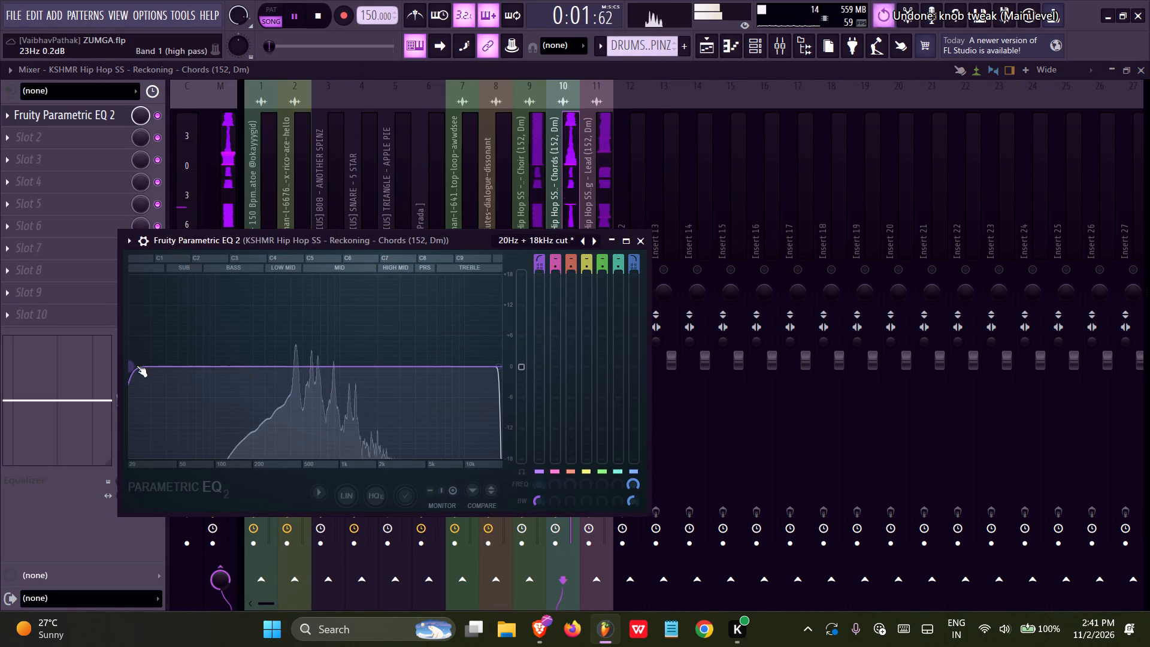
drag(136, 364, 432, 376)
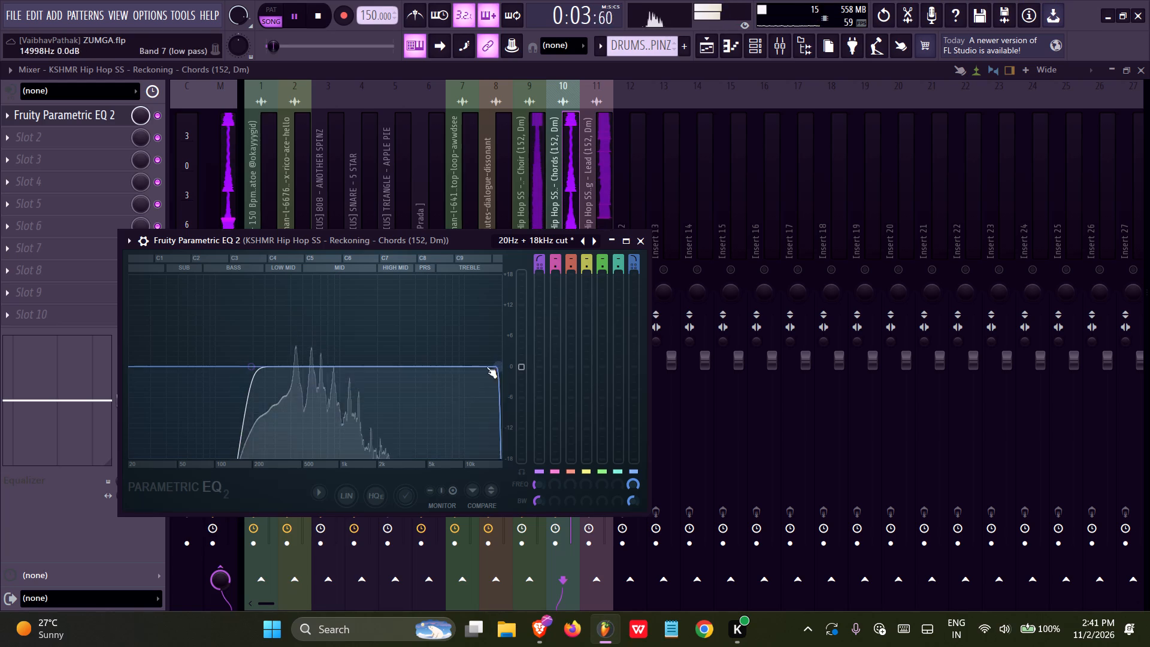
drag(485, 366, 261, 370)
key(space)
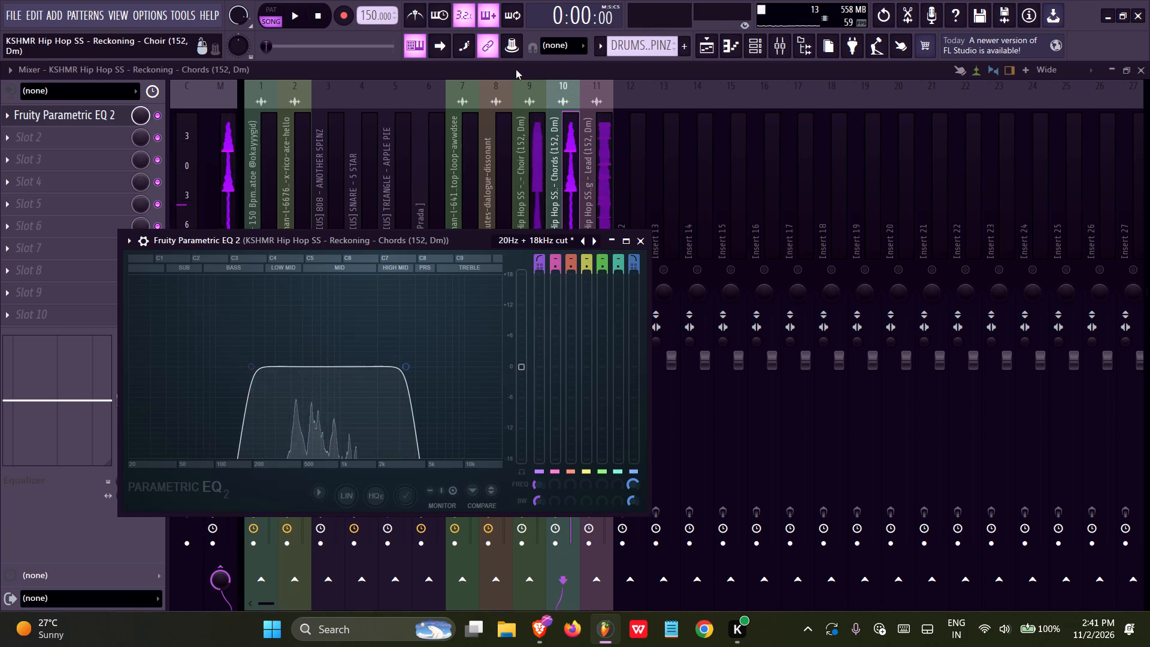
click(516, 69)
Lower the Chords insert's volume below -8 dB and pan it slightly left.
drag(570, 358, 551, 476)
key(space)
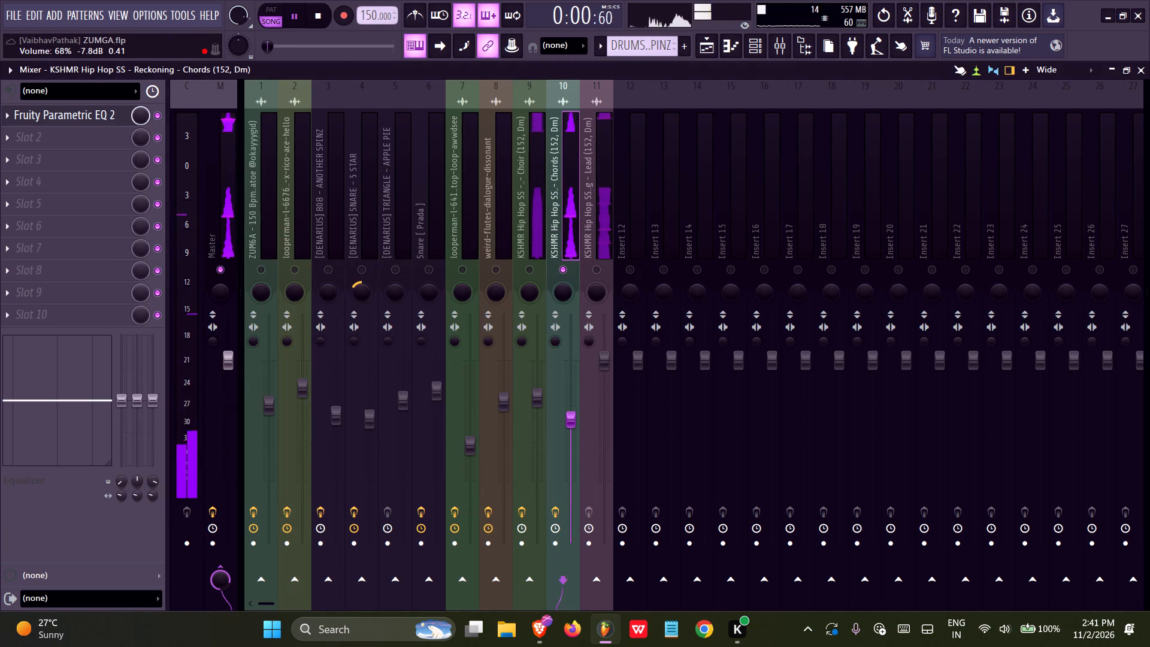
drag(551, 476, 549, 491)
drag(557, 284, 543, 323)
Solo the Lead insert and add Fruity Parametric EQ 2 with -18 dB shelves at about 79 Hz and 5639 Hz.
ctrl+click(595, 265)
ctrl+click(599, 236)
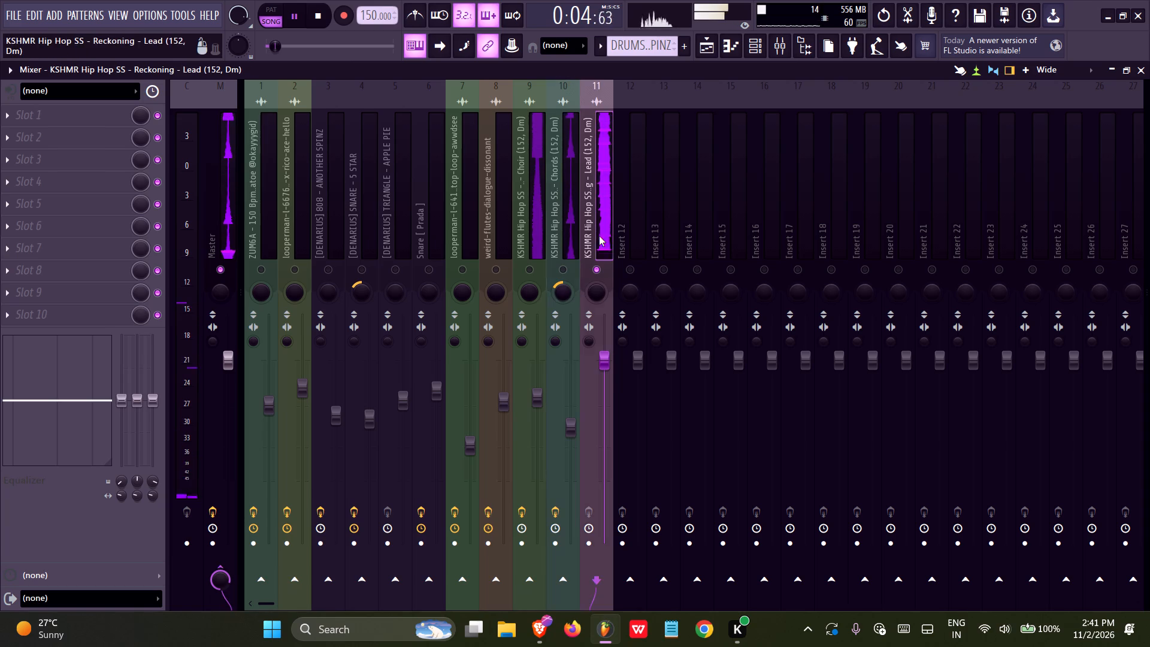
click(114, 117)
click(512, 342)
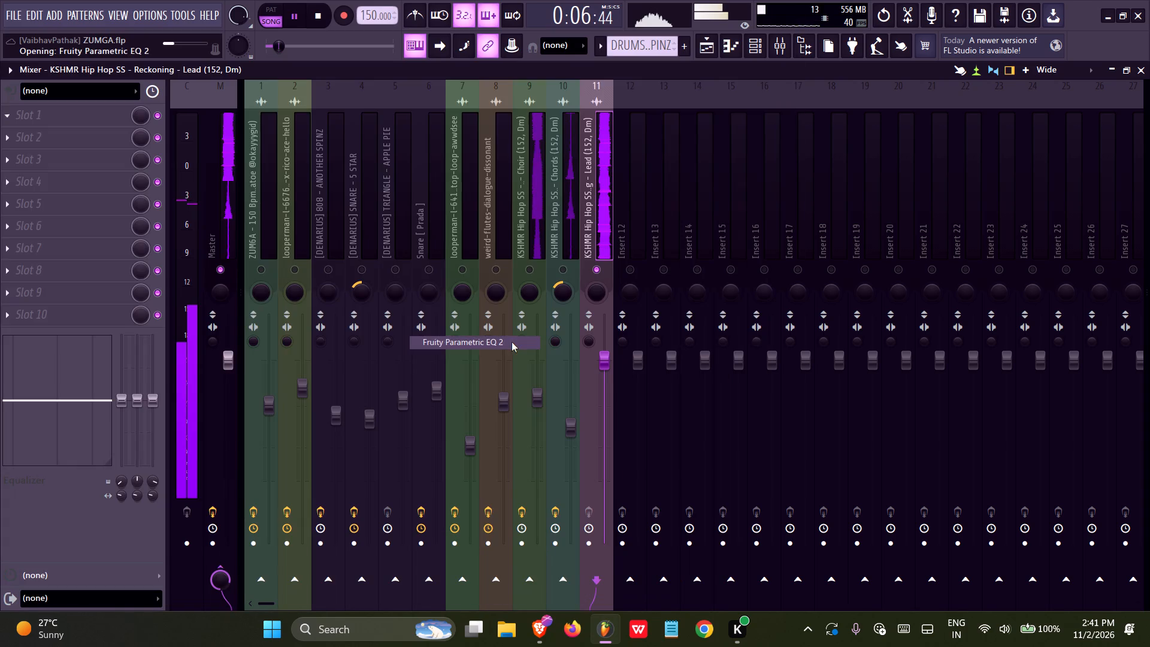
drag(76, 258, 105, 575)
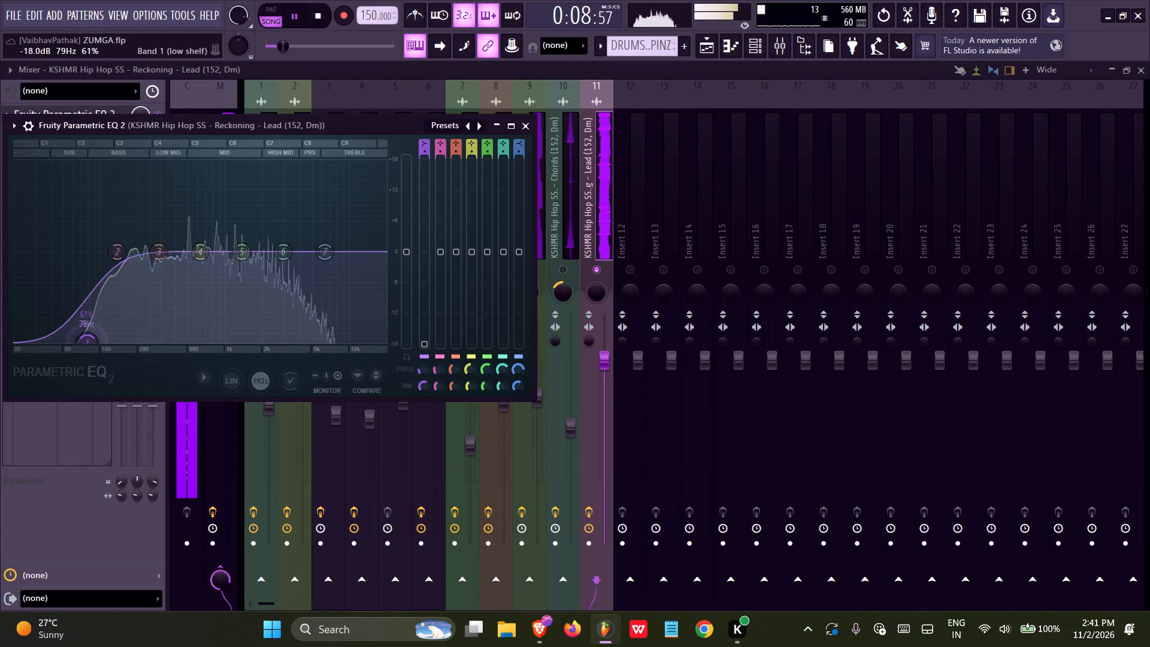
drag(105, 575, 108, 578)
drag(334, 245, 319, 566)
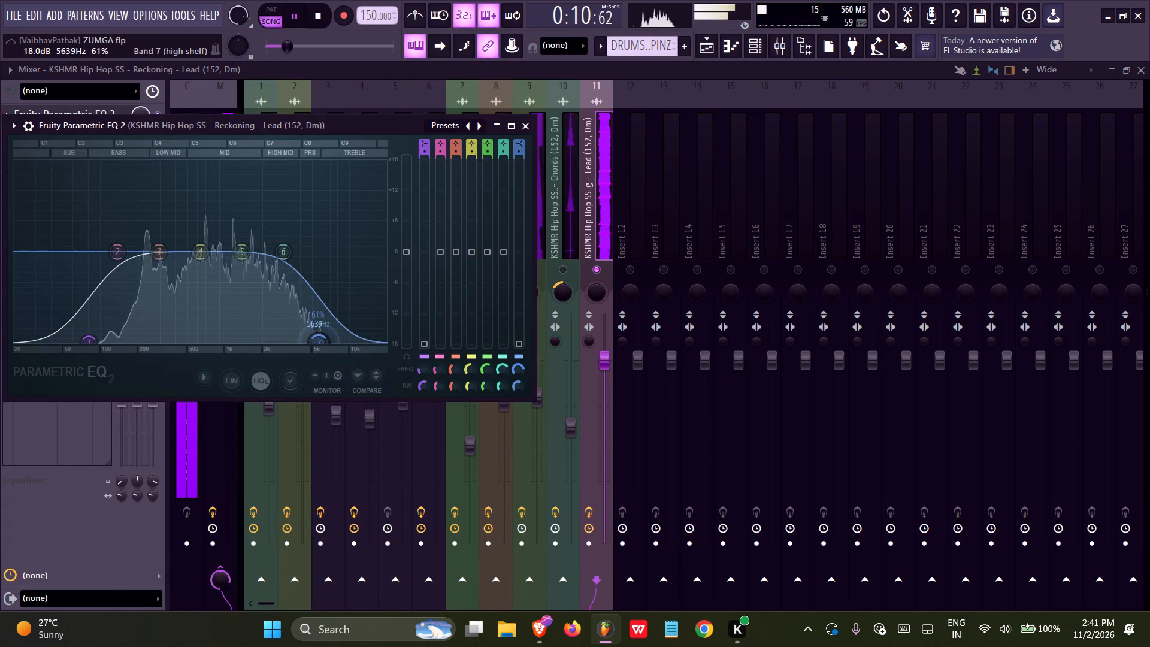
drag(319, 566, 319, 566)
click(520, 125)
Lower the Lead insert's volume to about -6 dB during playback, then unsolo it and stop.
key(space)
key(space)
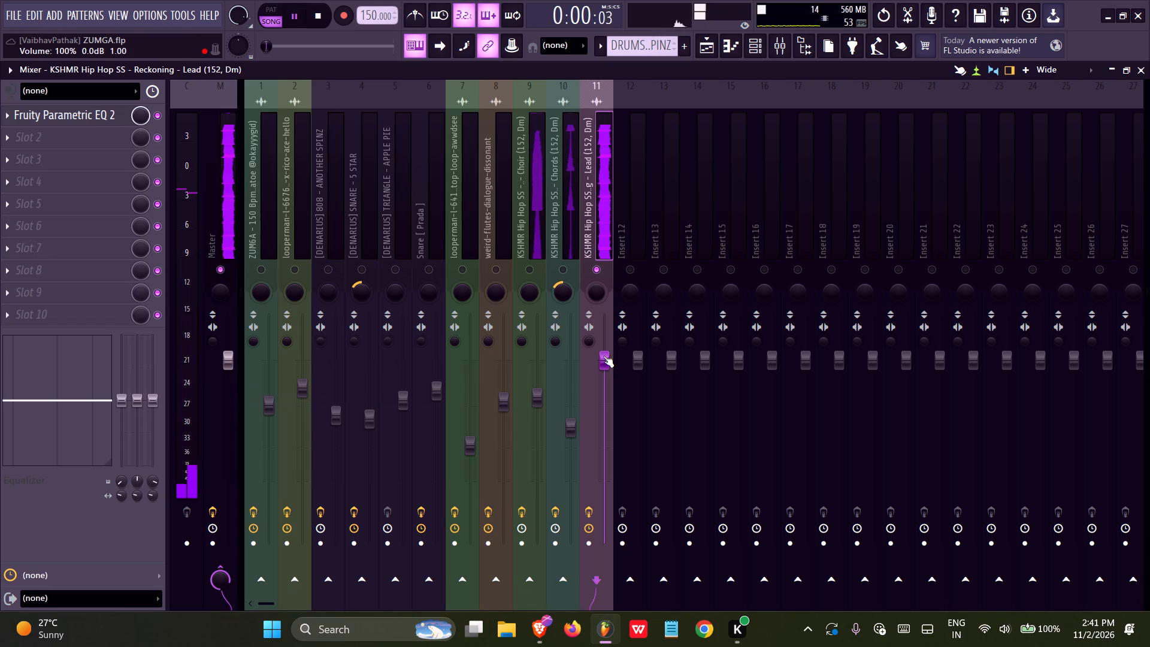
drag(603, 358, 592, 452)
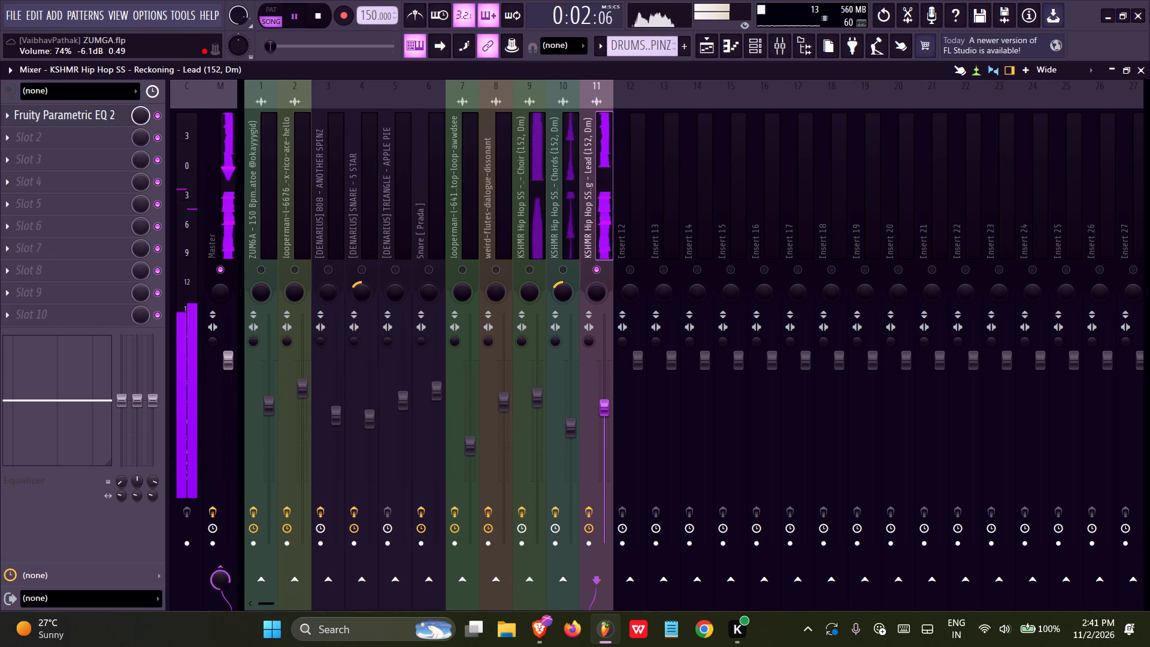
drag(592, 452, 589, 430)
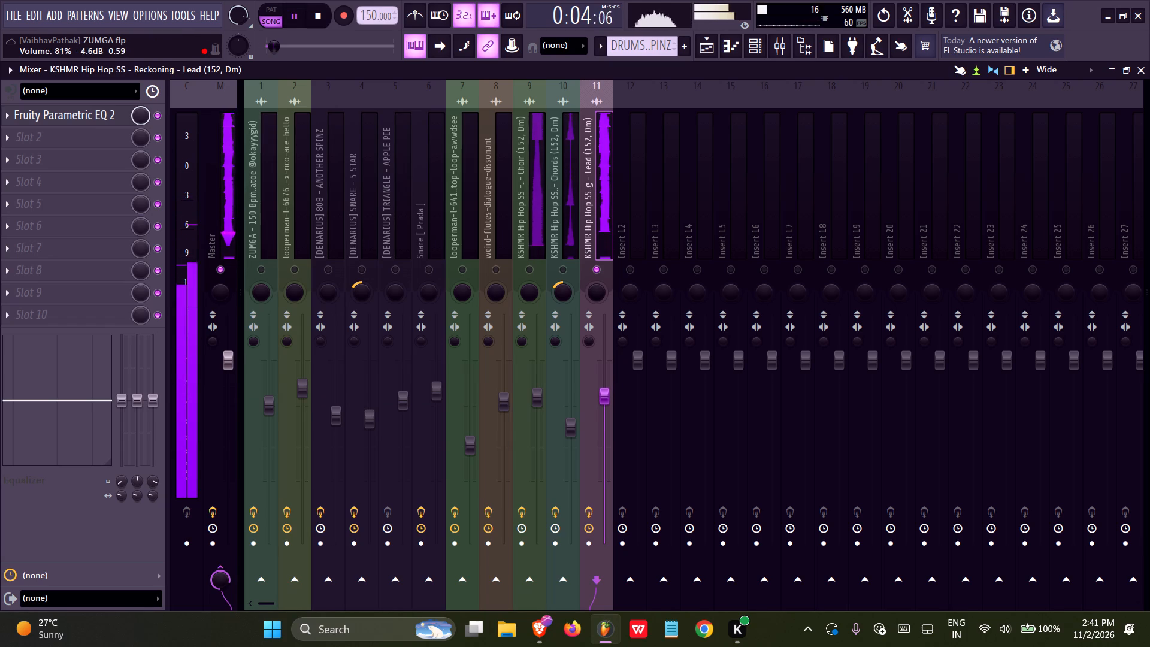
drag(589, 430, 588, 452)
ctrl+click(598, 267)
key(space)
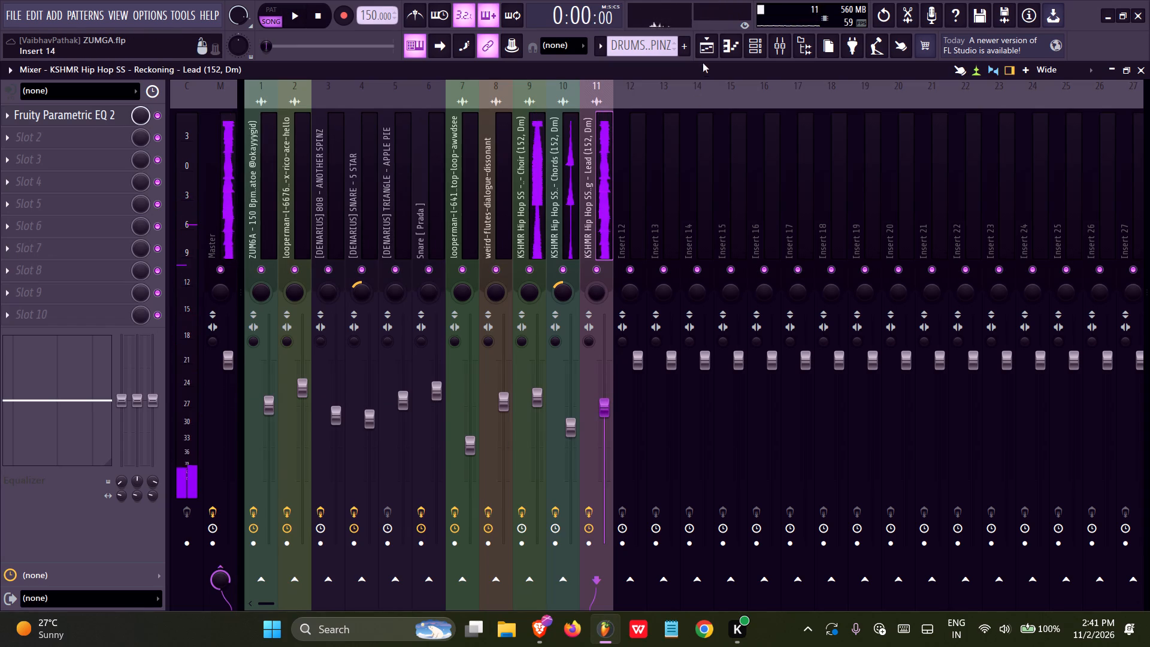
Return to the playlist, play the arrangement from bar 1 and save the project.
click(701, 50)
drag(273, 92, 83, 106)
key(space)
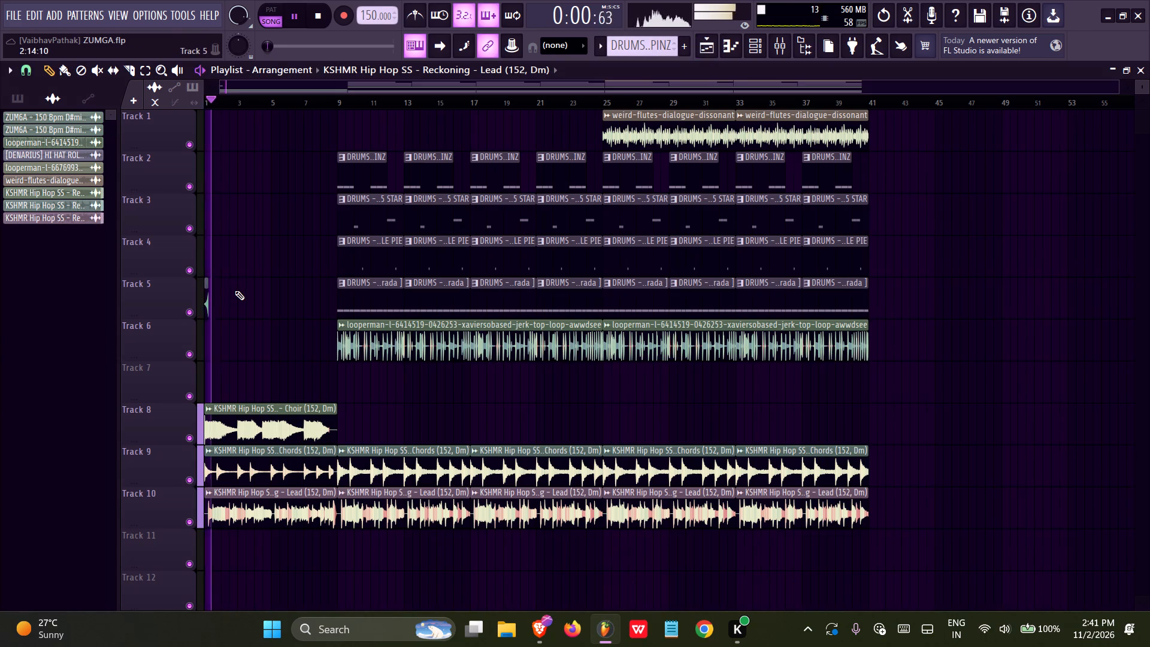
scroll(234, 291, up, 5)
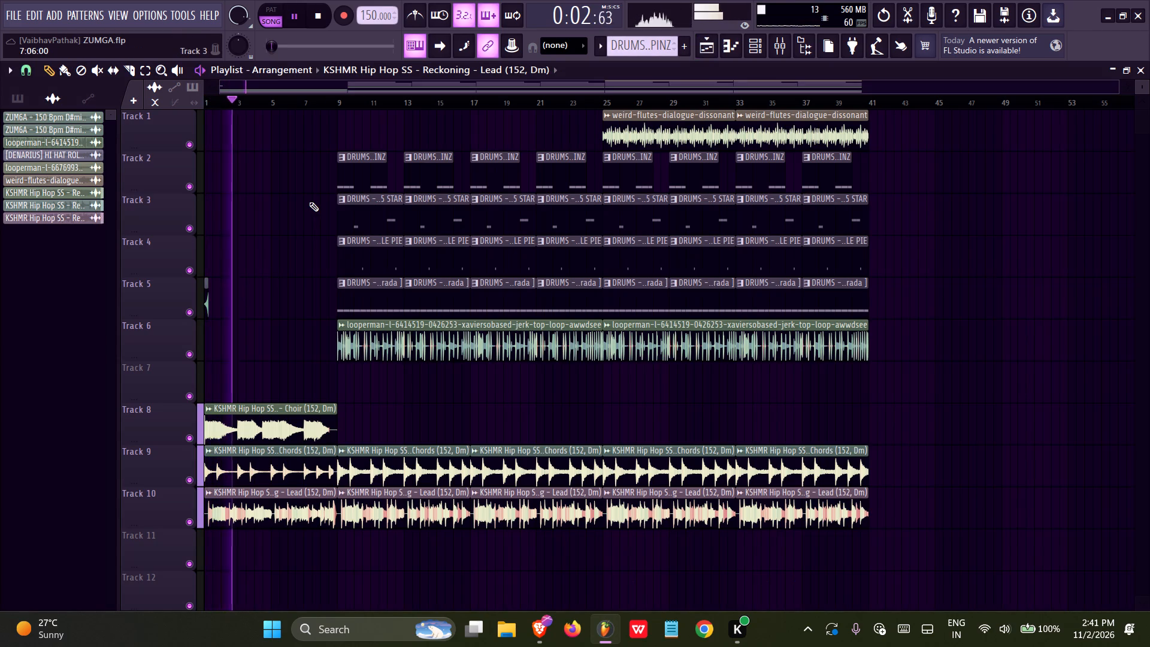
key(ctrl+s)
Pan the Lead insert to the right in the mixer during playback, and return to the playlist.
click(749, 51)
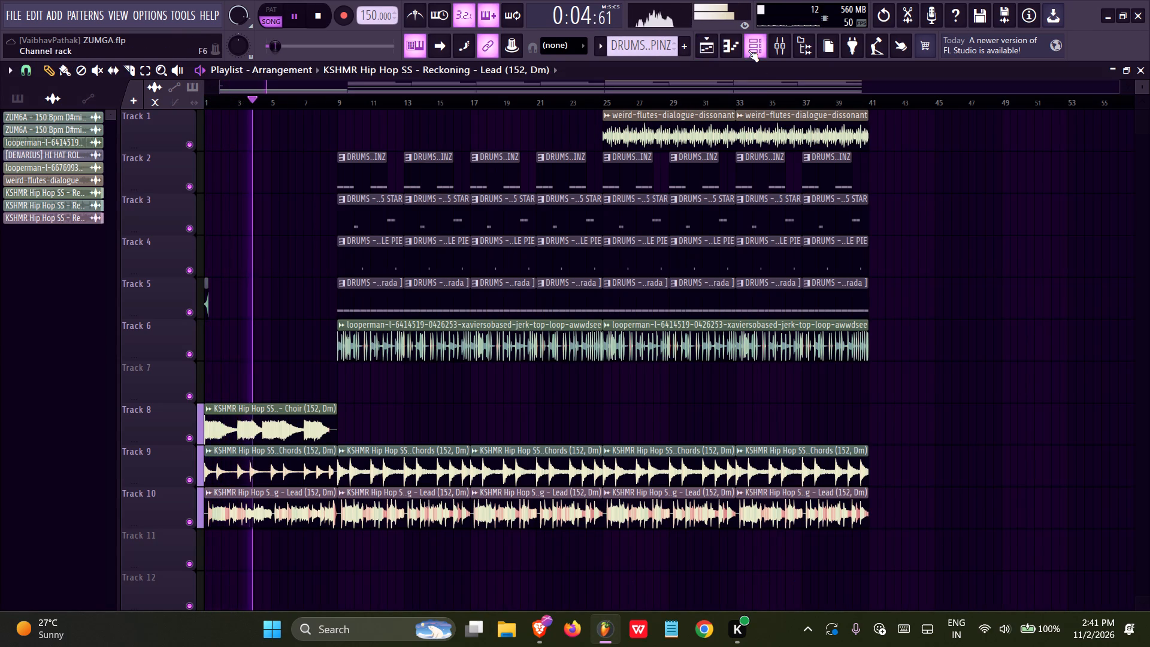
click(781, 44)
drag(597, 283, 601, 245)
click(697, 49)
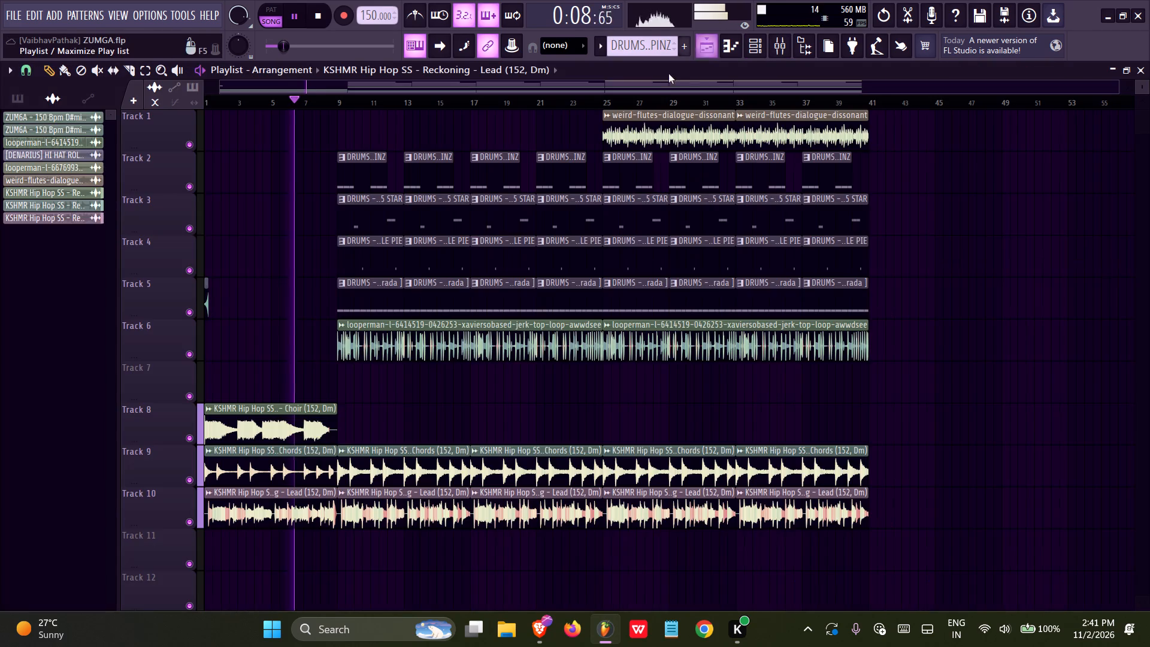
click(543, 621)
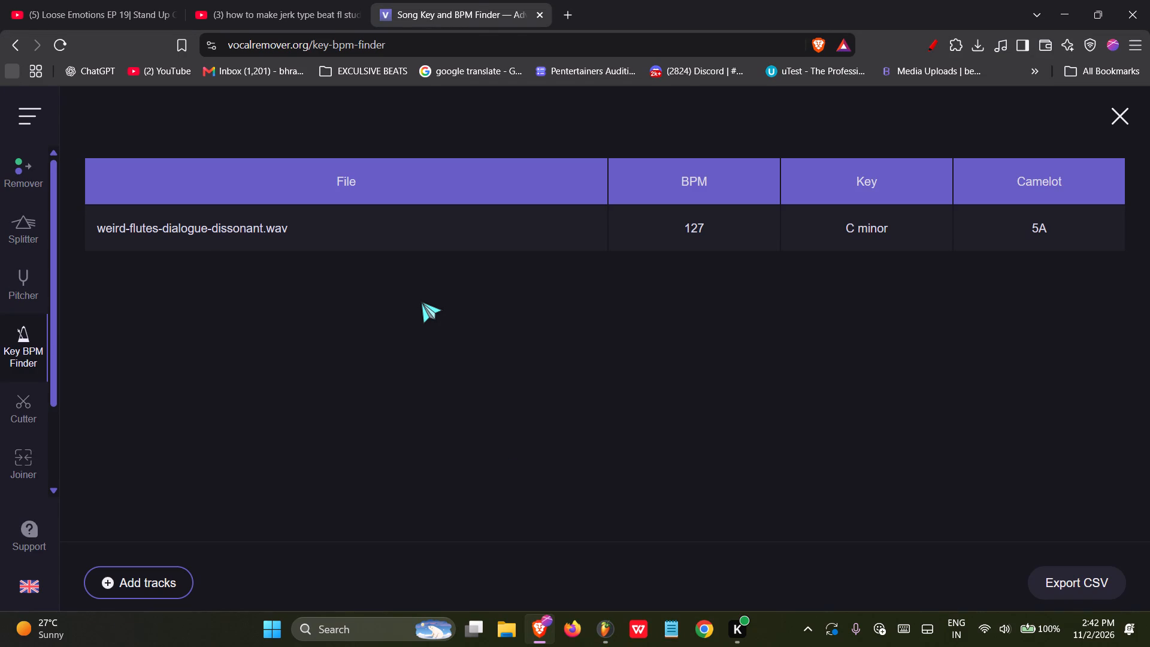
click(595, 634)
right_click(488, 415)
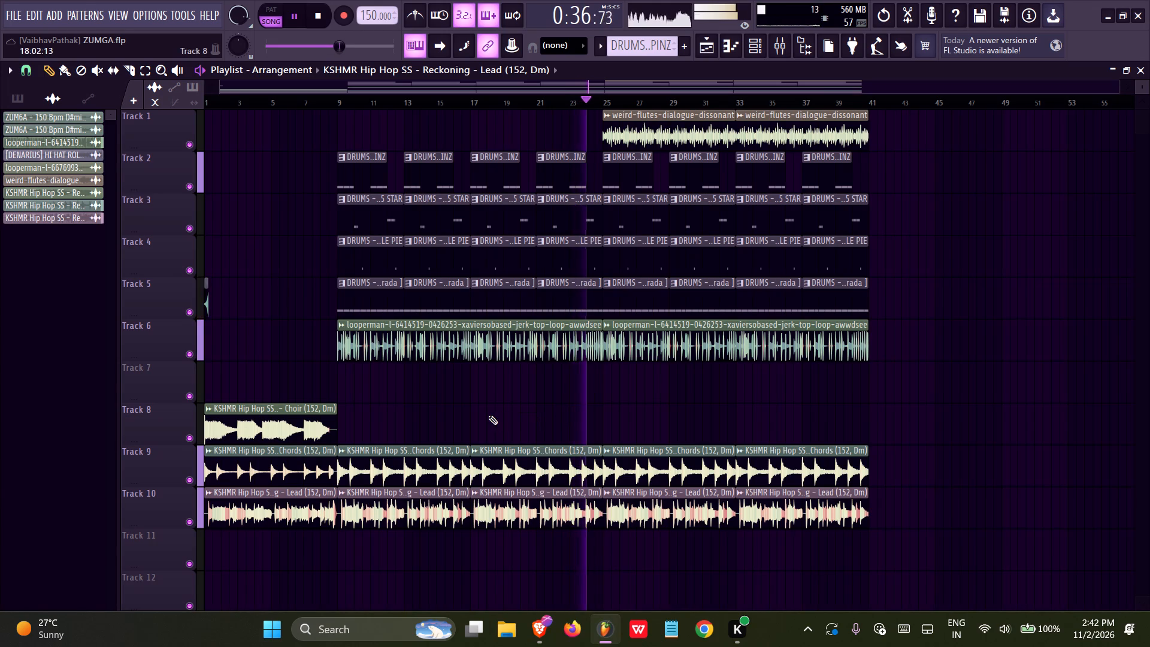
Pan the weird-flutes-dialogue-dissonant audio clip's channel to the left during playback and save the project.
key(ctrl+s)
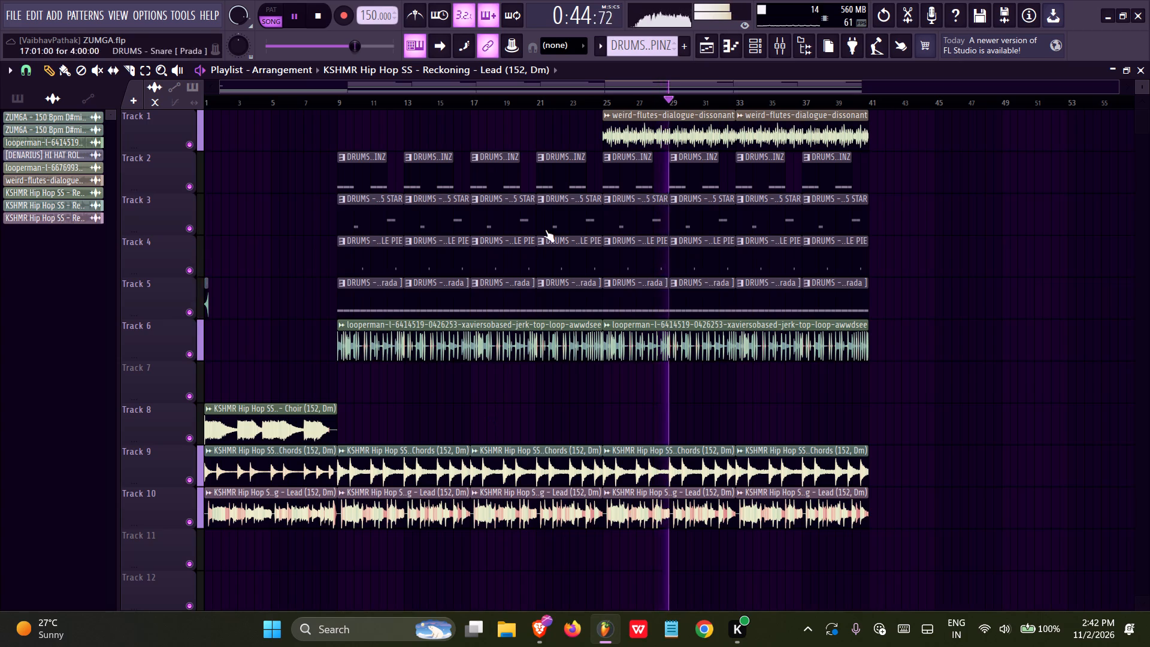
double_click(609, 126)
double_click(643, 132)
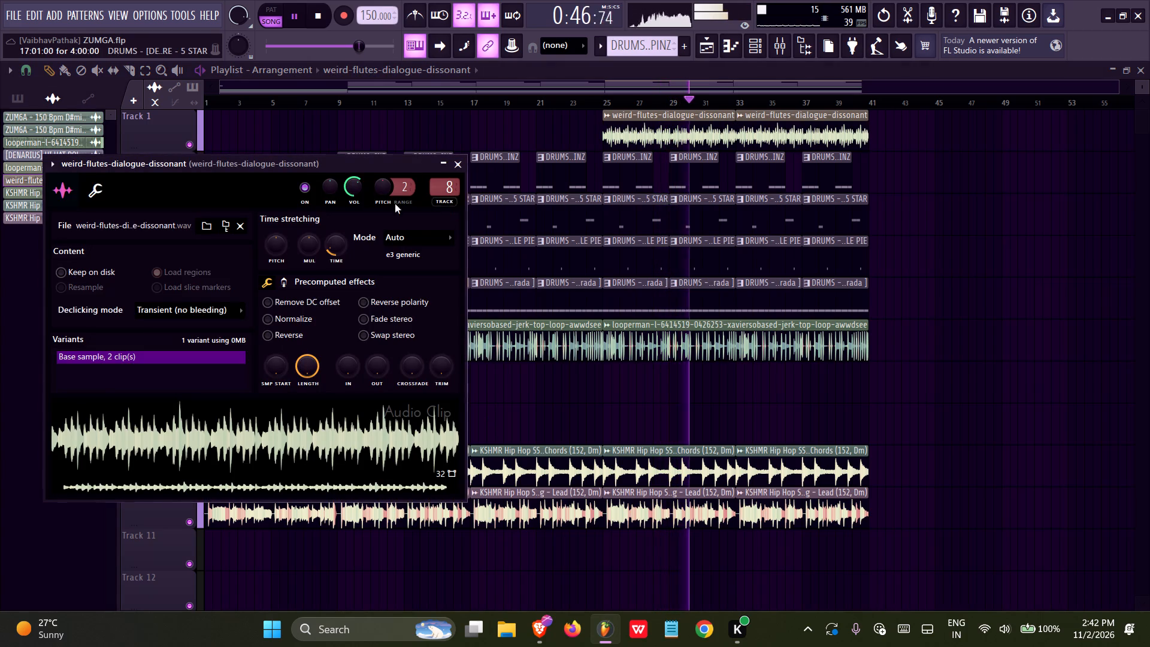
drag(330, 190, 304, 267)
right_click(557, 394)
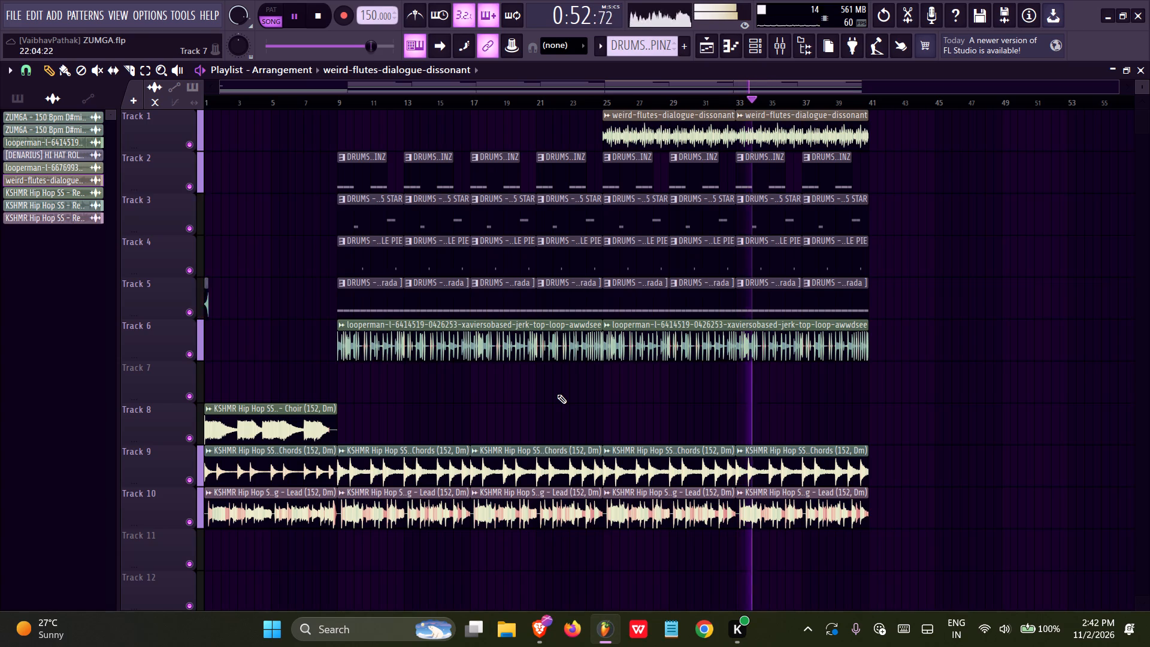
key(ctrl+s)
Check the insert levels in the mixer during playback, return to the playlist and save the project.
click(774, 52)
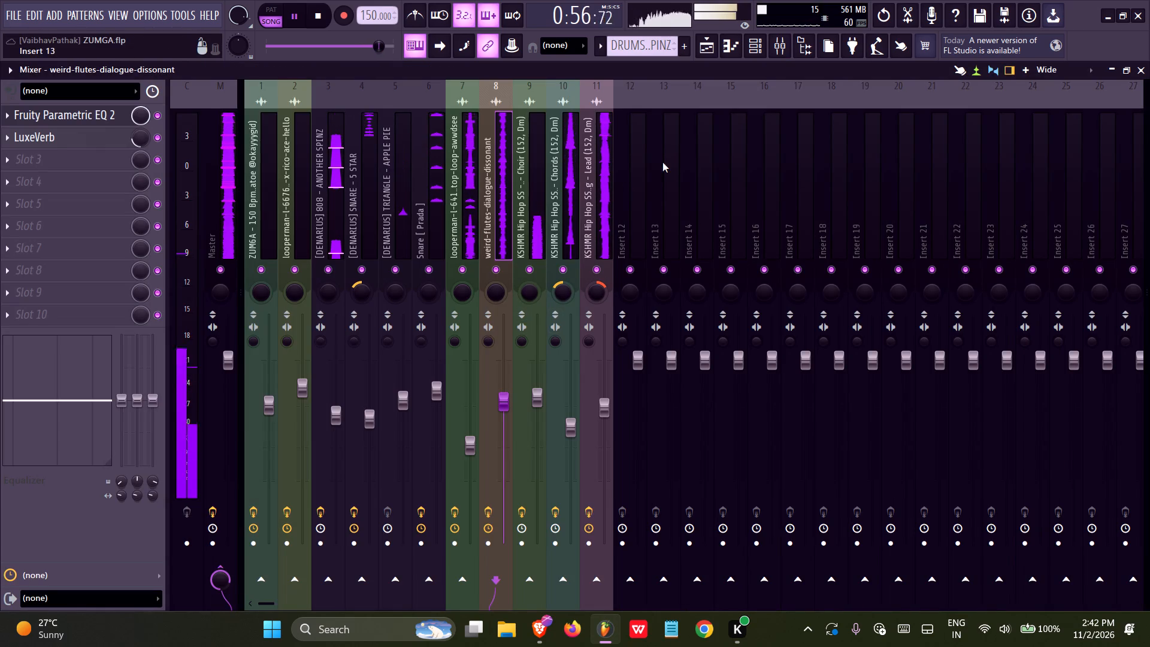
click(697, 51)
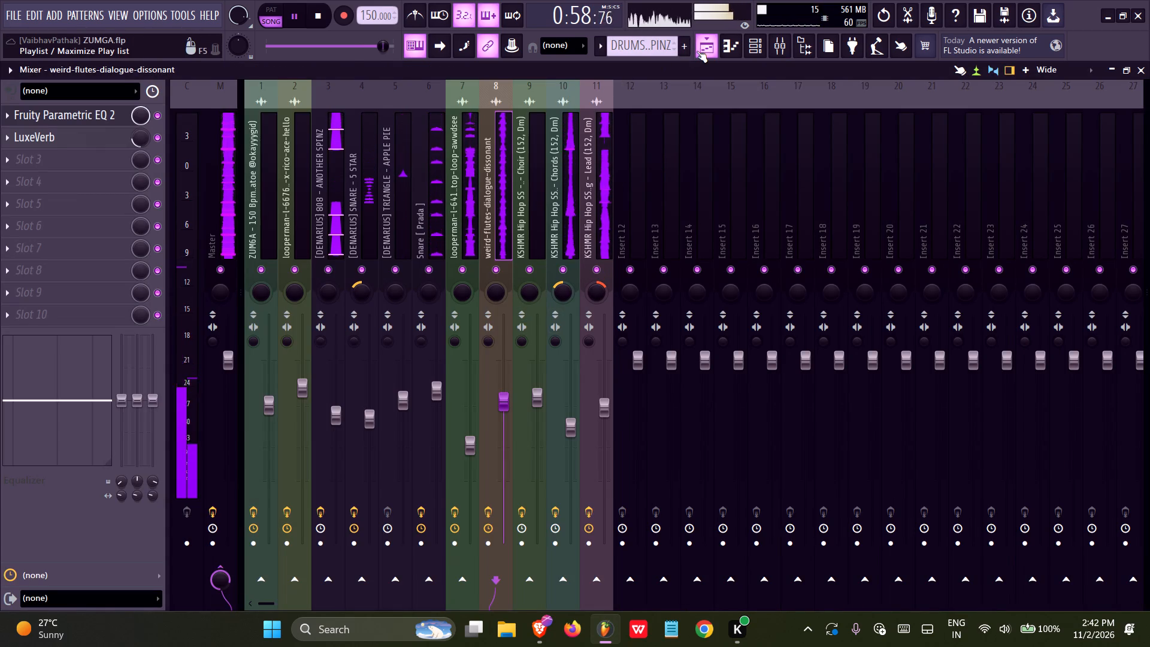
ctrl+scroll(585, 252, down, 5)
key(ctrl+s)
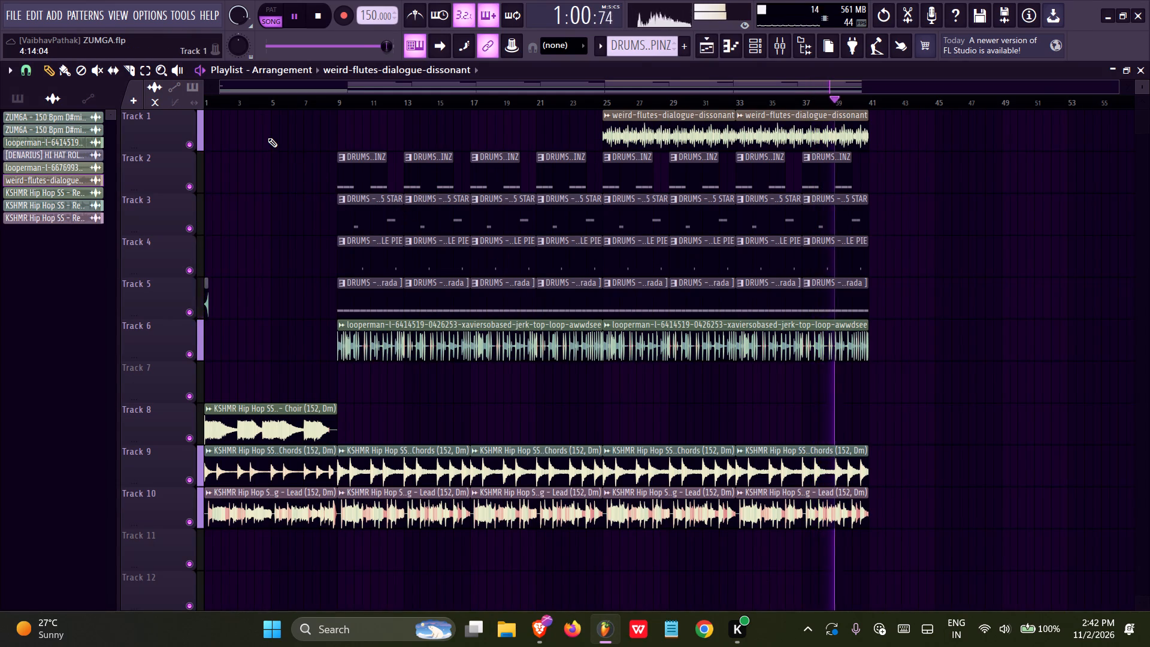
key(ctrl+s)
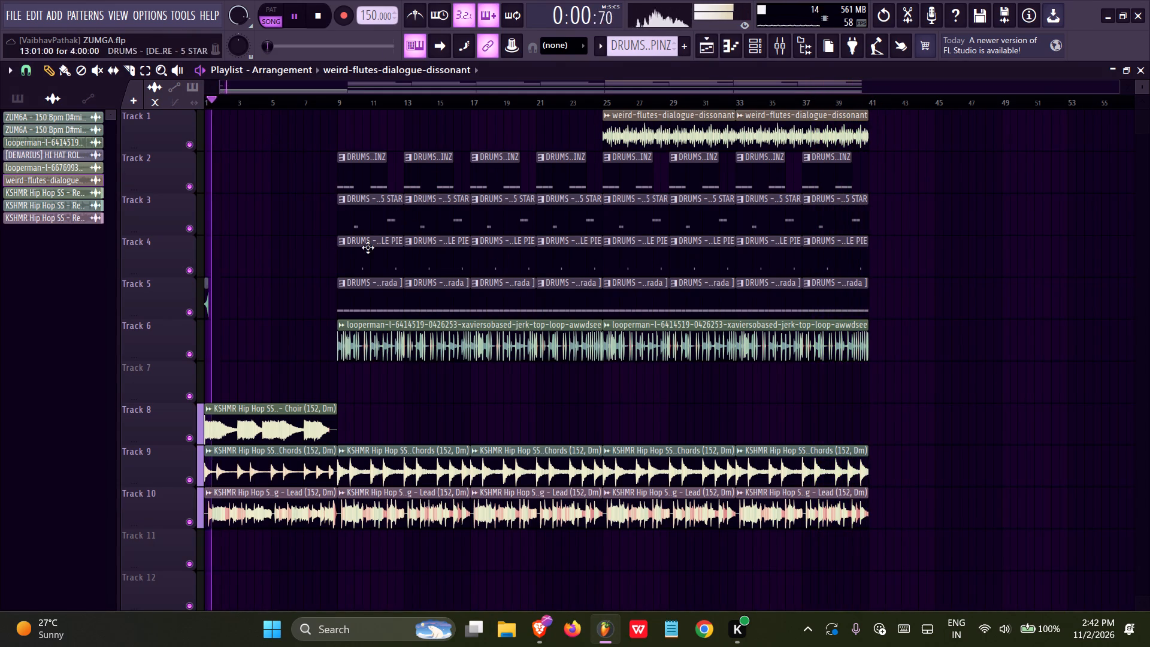
Move the HI HAT ROLL - BACKWARDS clip from bar 1 to Track 7 so it ends at bar 9, adjust its channel settings and save.
ctrl+scroll(226, 289, up, 10)
middle_drag(263, 268, 464, 252)
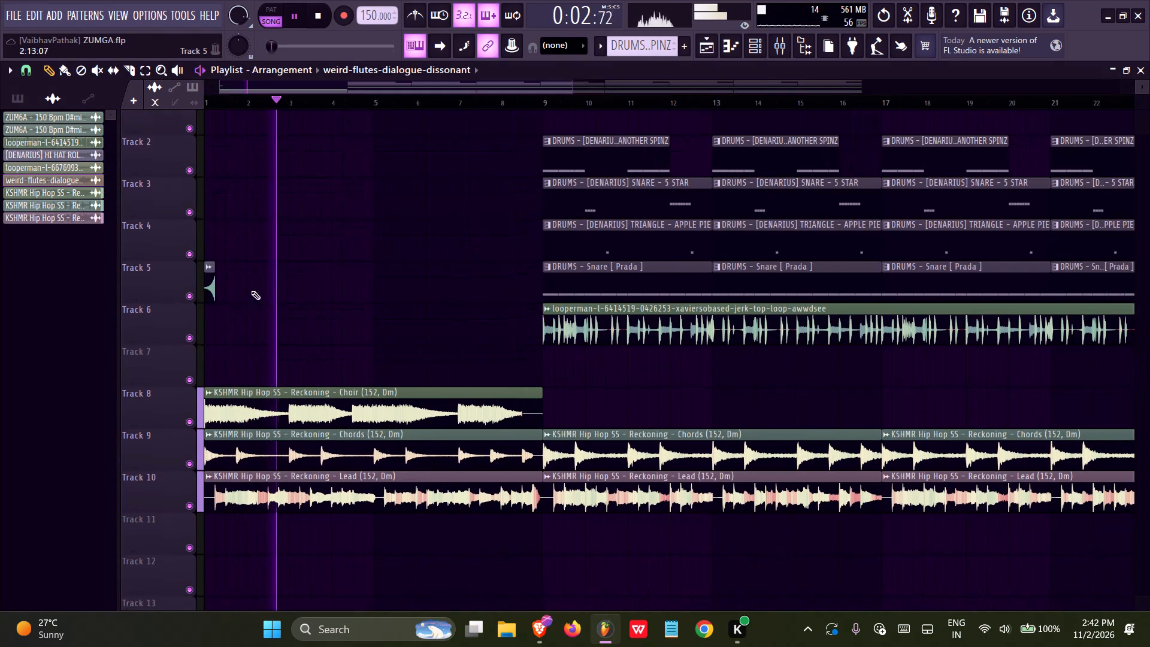
drag(210, 288, 529, 377)
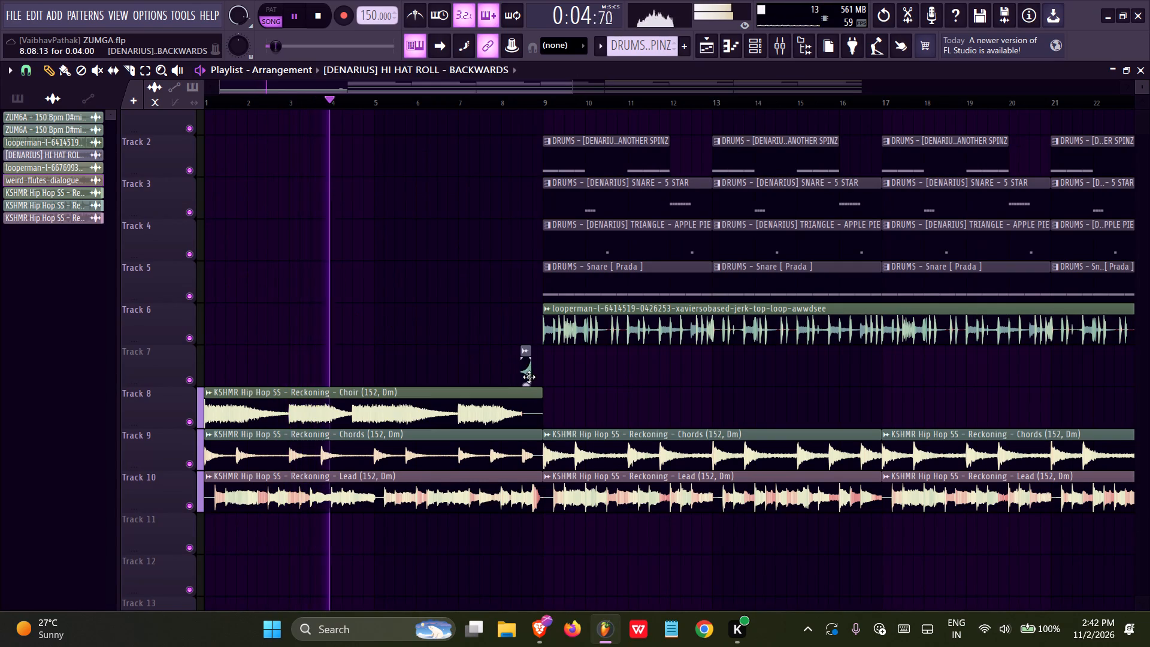
drag(529, 377, 536, 376)
ctrl+scroll(541, 376, up, 16)
double_click(535, 365)
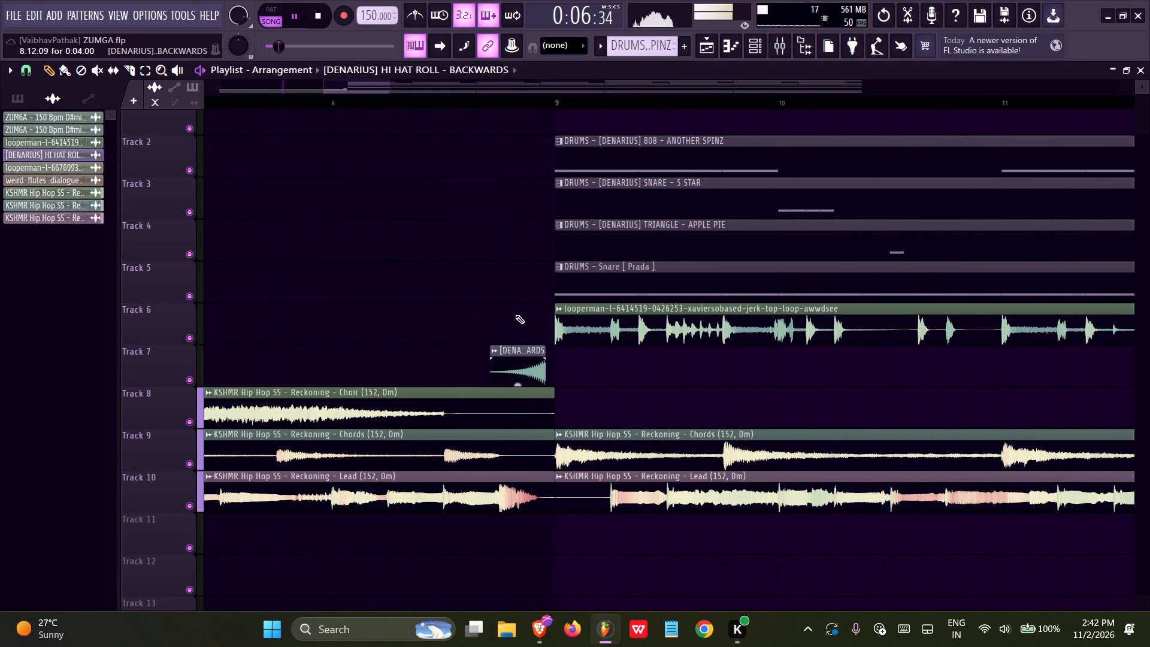
drag(397, 229, 380, 301)
right_click(438, 153)
ctrl+scroll(466, 380, up, 11)
drag(574, 356, 602, 362)
ctrl+scroll(569, 364, down, 20)
ctrl+scroll(569, 364, down, 5)
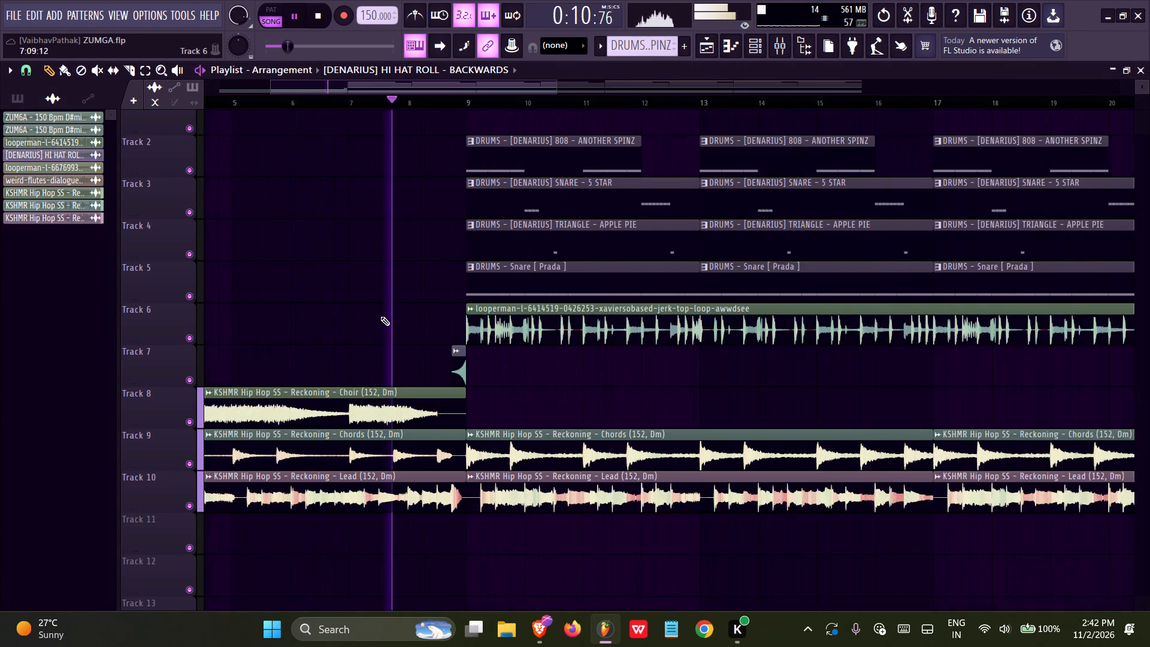
key(ctrl+s)
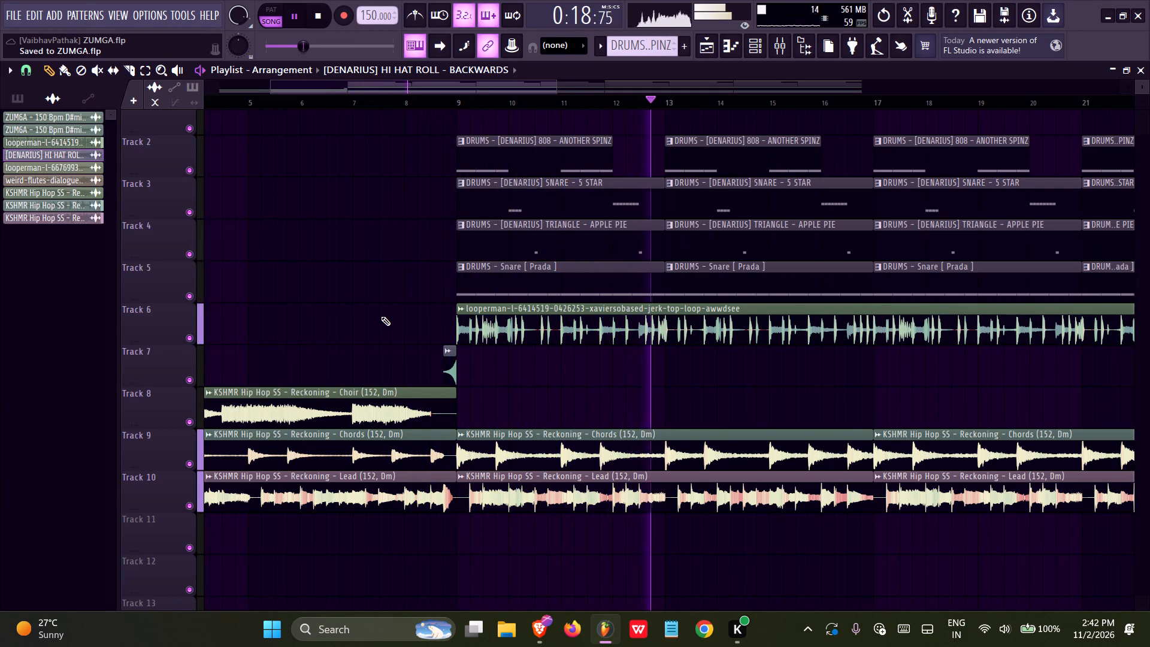
Save the project with the whole arrangement in view, stop playback and return the playhead to bar 1.
alt+scroll(370, 315, down, 11)
scroll(377, 310, up, 7)
ctrl+scroll(375, 291, down, 19)
key(ctrl+s)
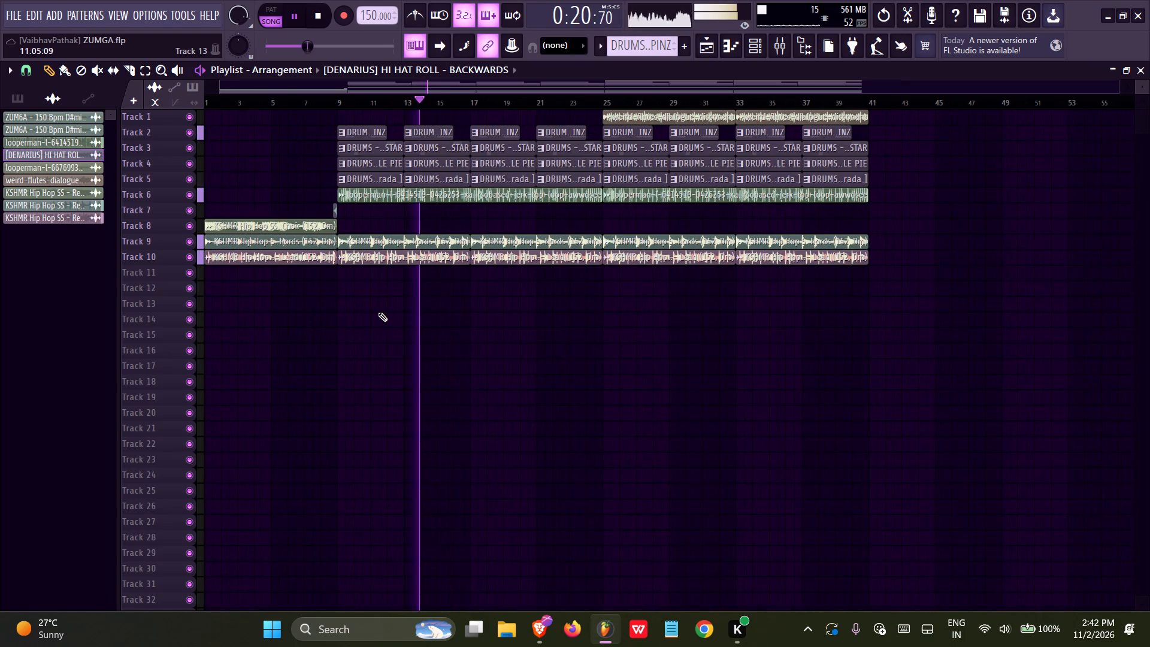
key(ctrl+s)
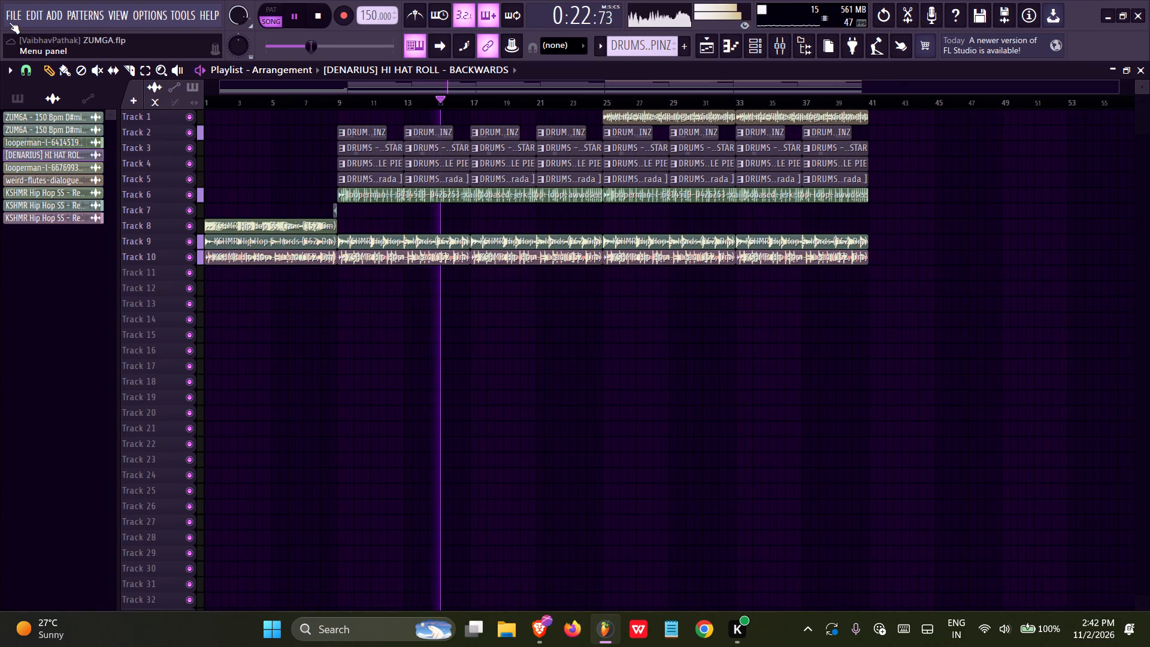
key(ctrl+s)
key(space)
drag(275, 100, 68, 102)
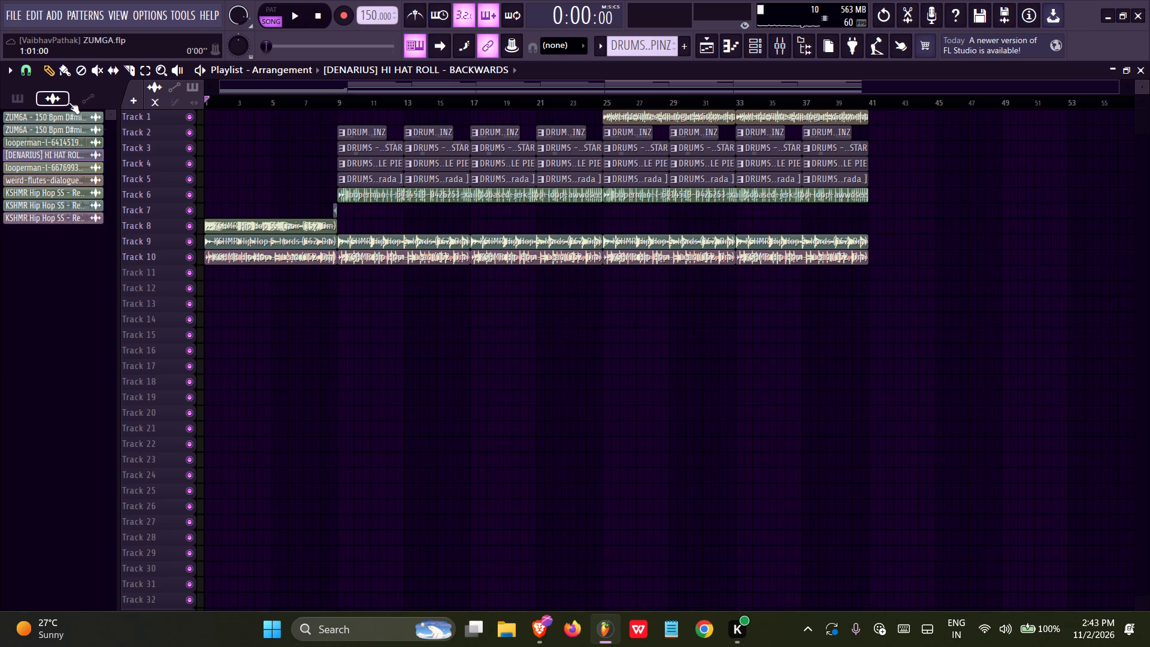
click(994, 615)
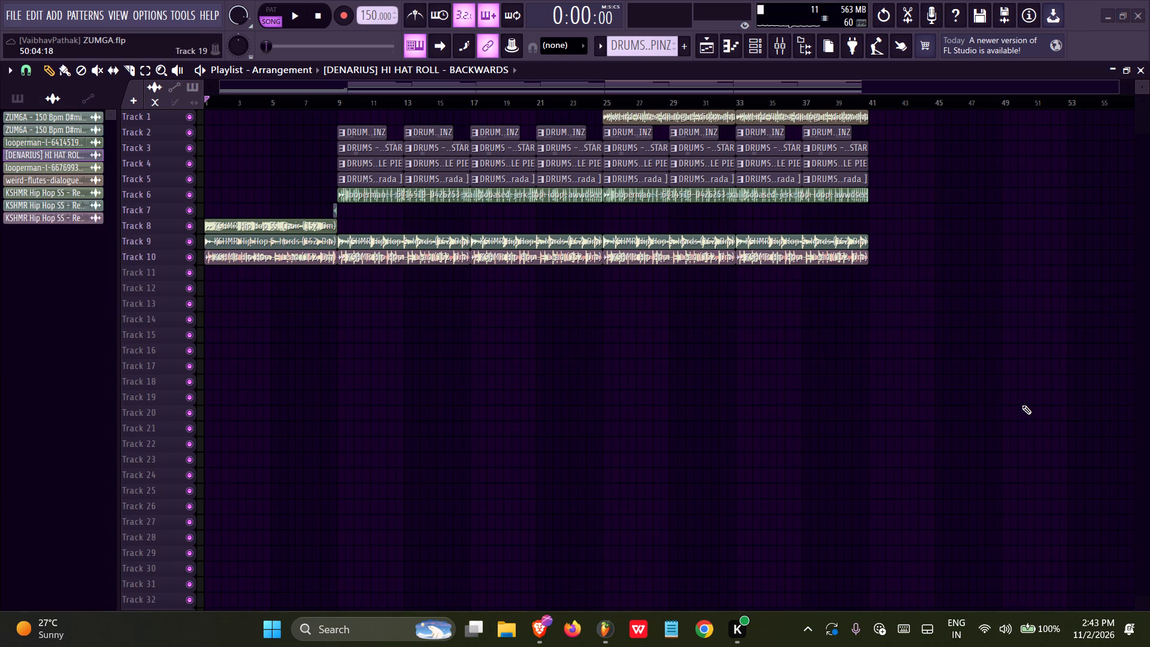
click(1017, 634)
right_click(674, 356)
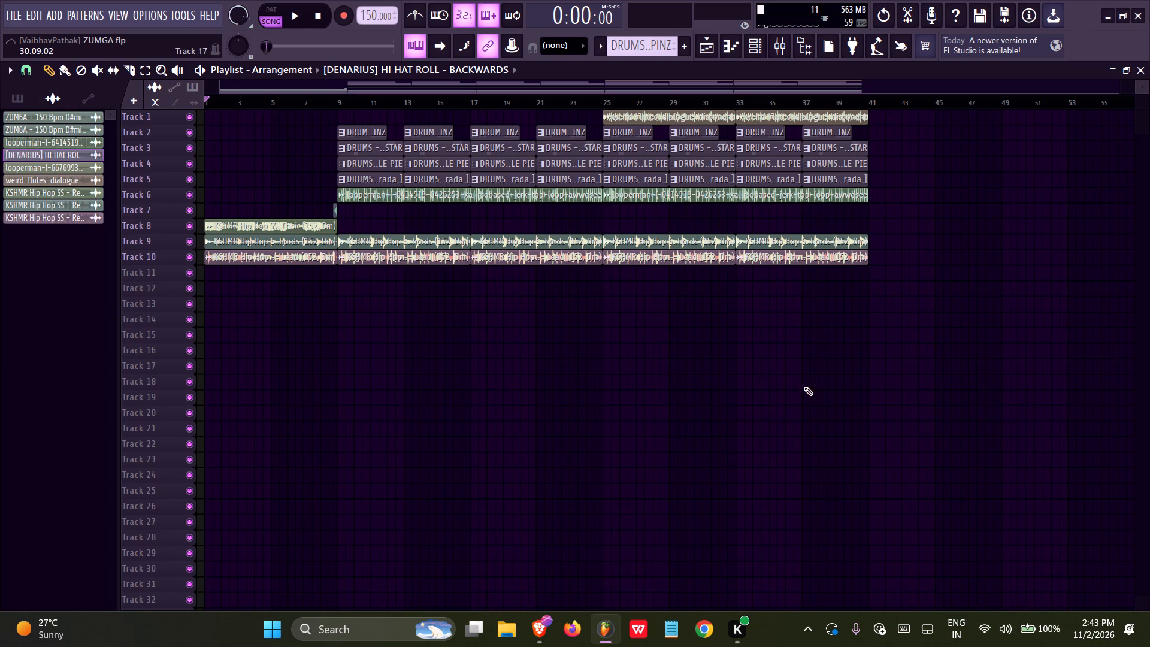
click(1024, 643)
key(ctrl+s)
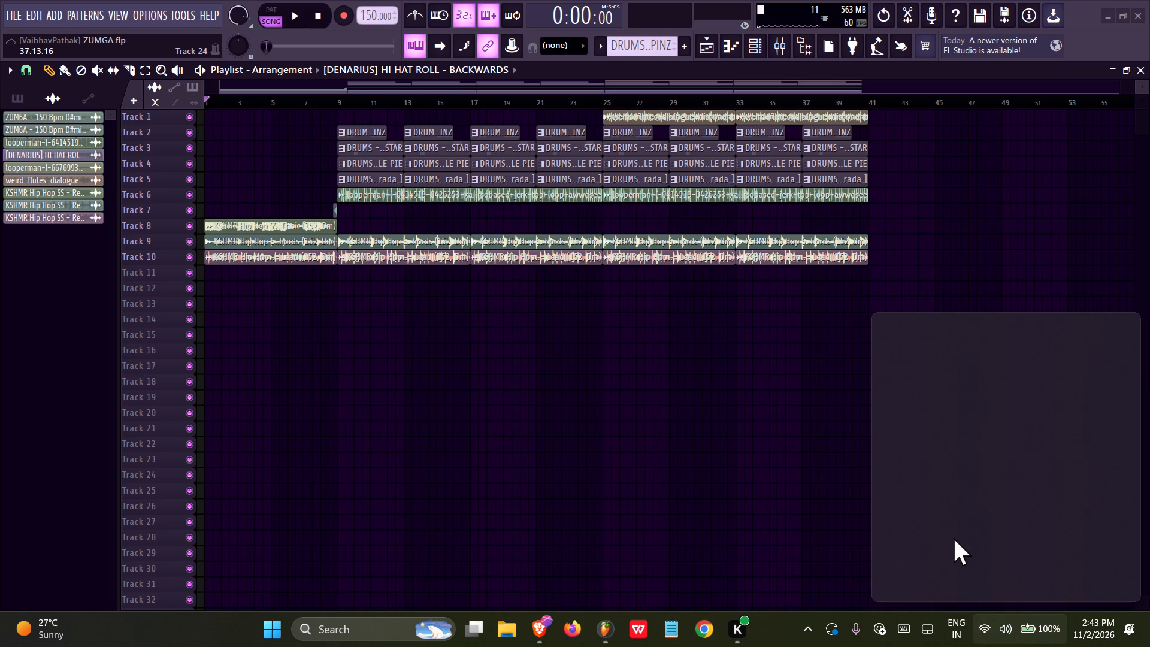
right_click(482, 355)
Restart playback from bar 1 several times to audition the start of the Choir, Chords and Lead intro.
double_click(316, 22)
click(301, 16)
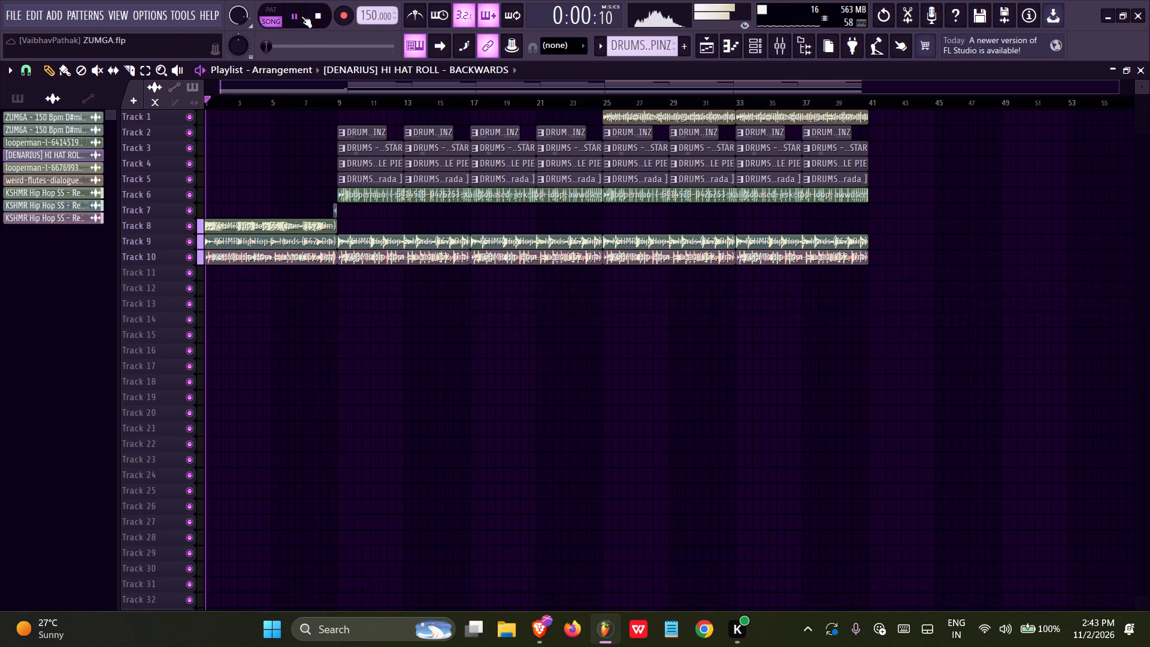
double_click(325, 17)
click(293, 20)
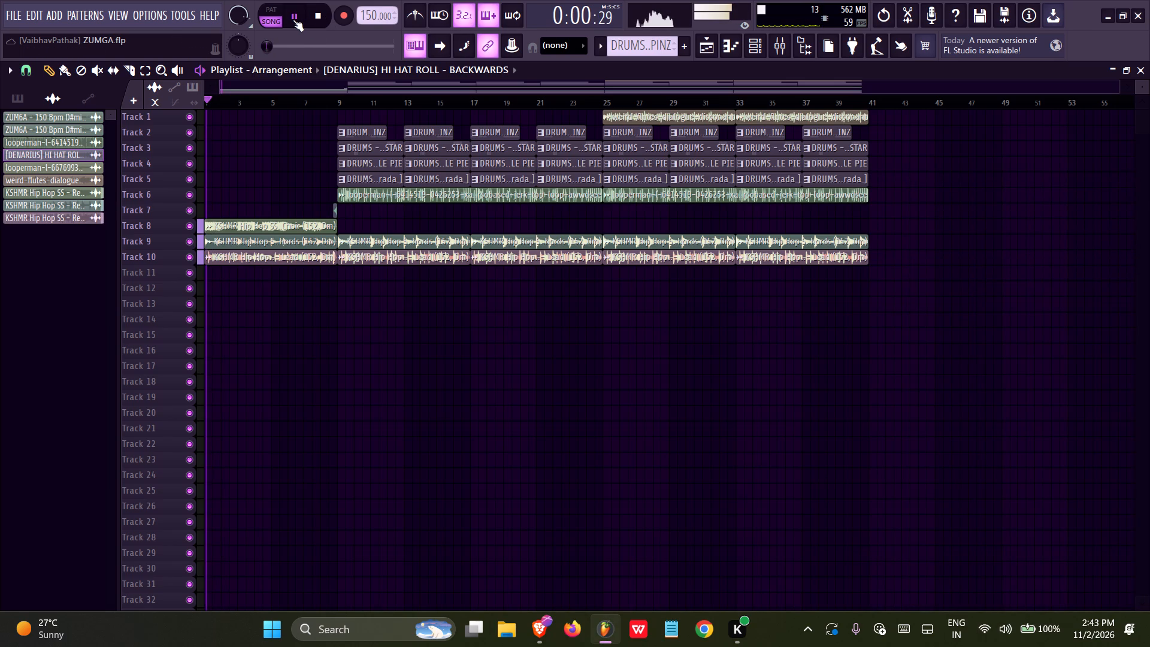
double_click(316, 20)
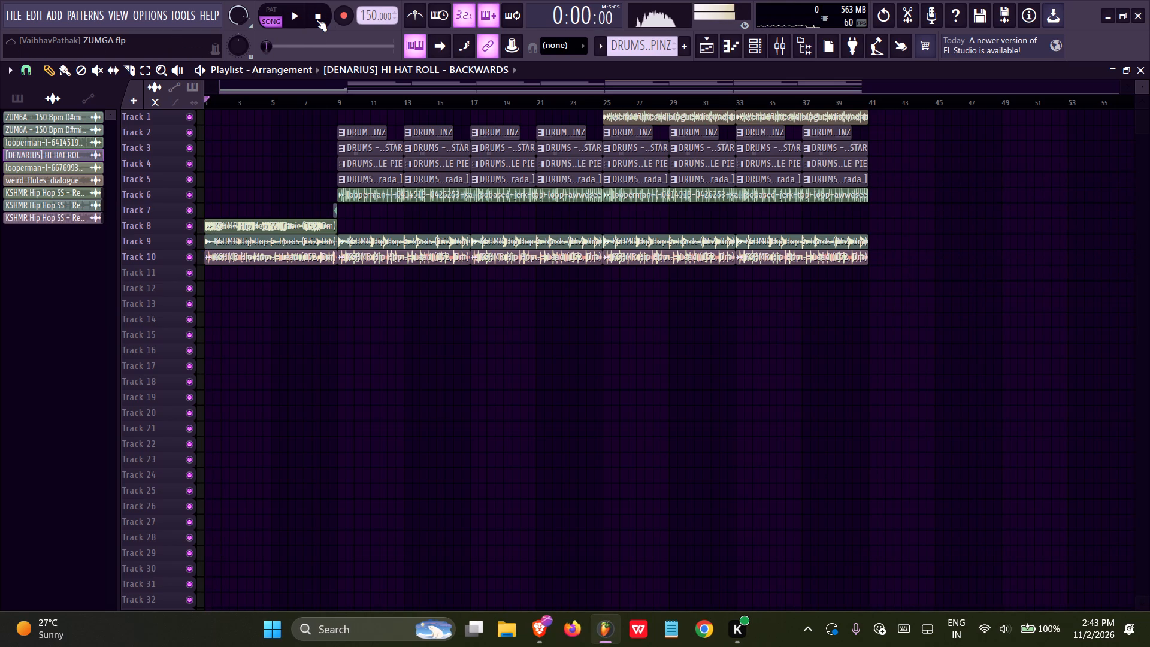
click(295, 13)
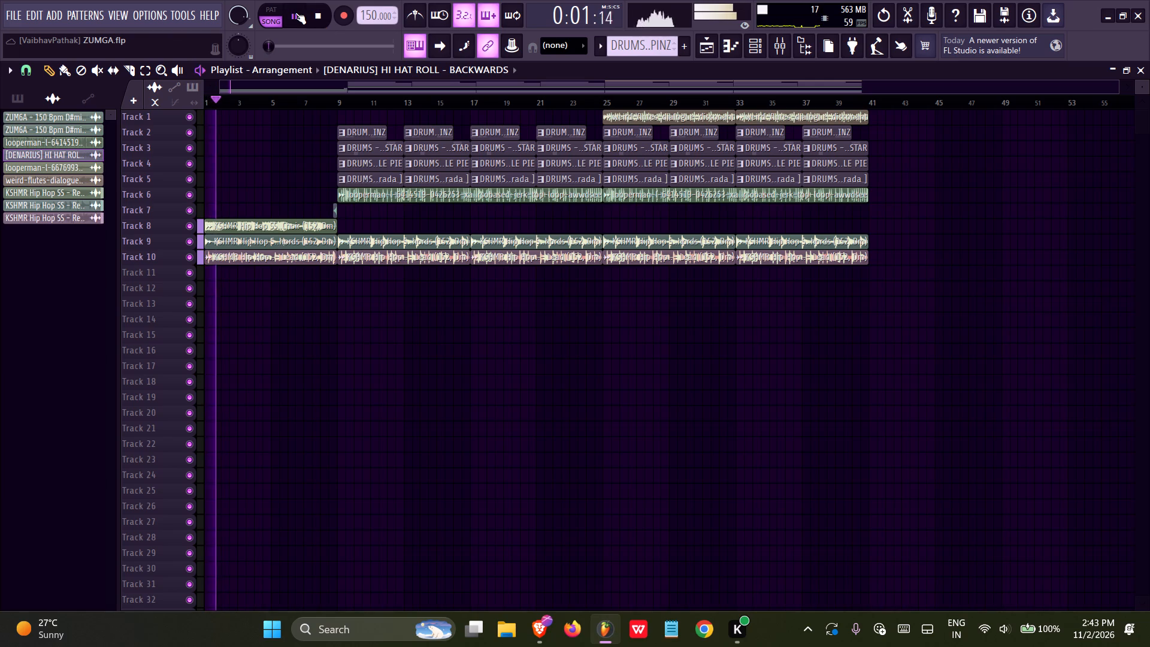
double_click(313, 14)
click(287, 13)
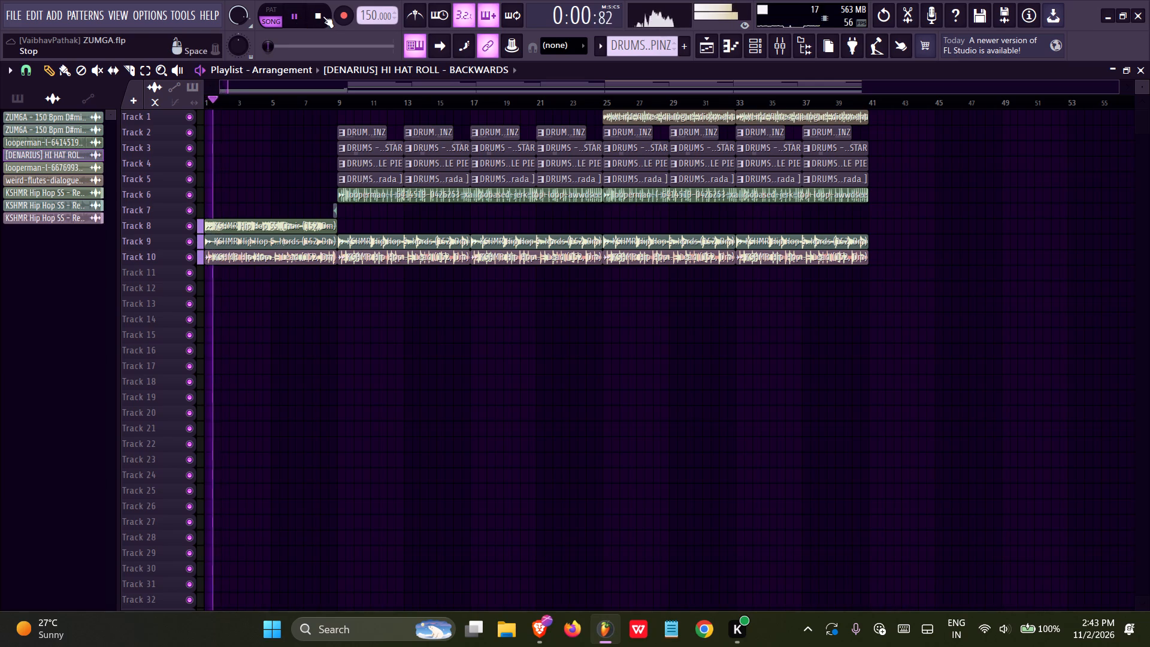
double_click(323, 16)
click(294, 14)
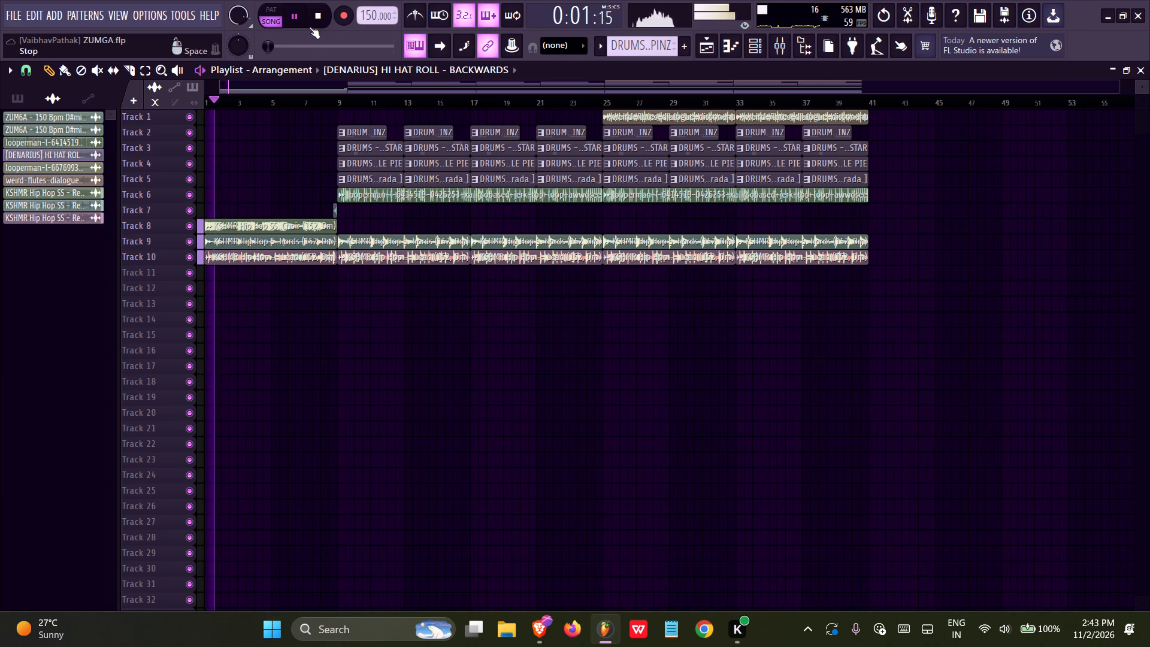
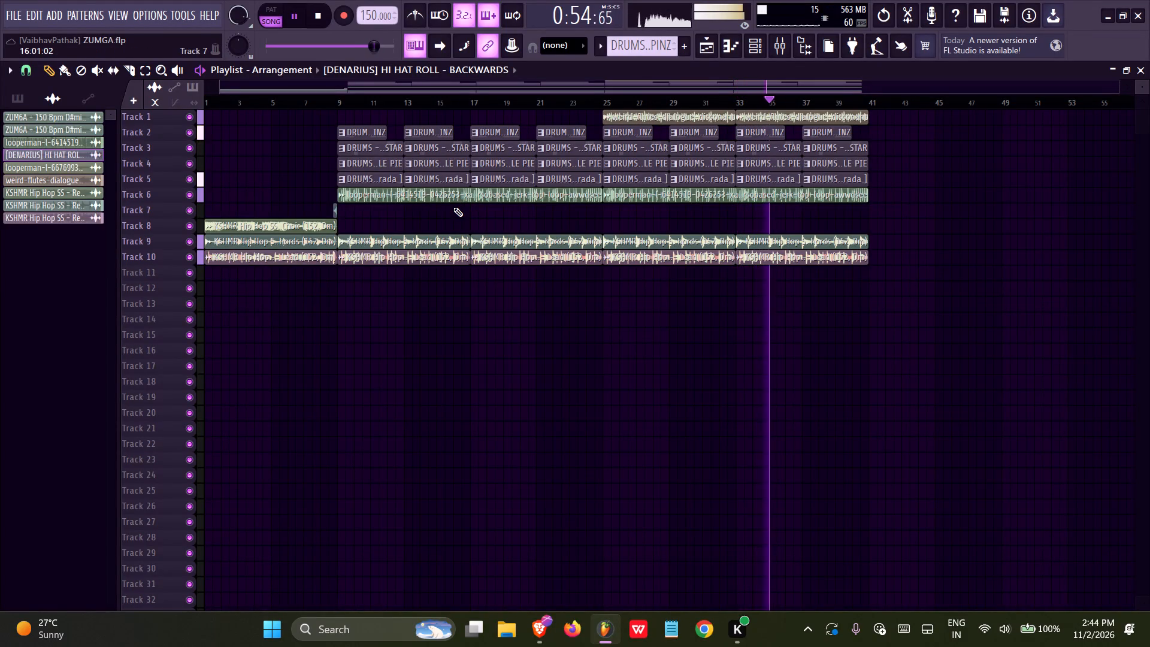
Delete the intro Lead clip from bars 1 to 9 on Track 10.
double_click(319, 21)
click(305, 17)
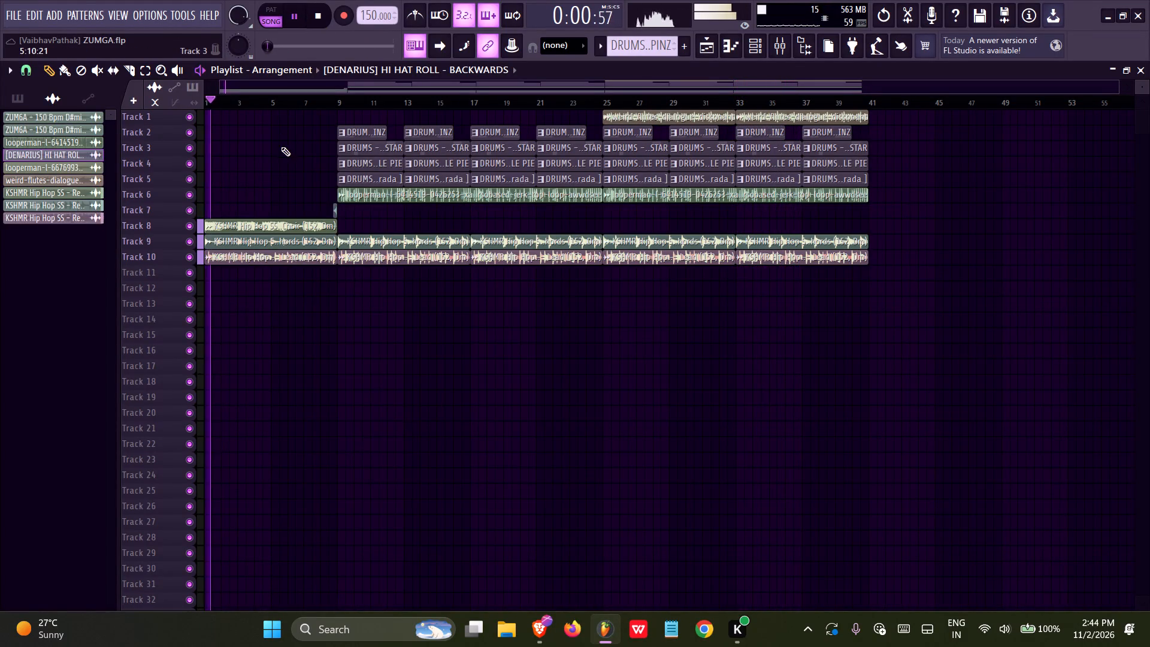
click(190, 223)
click(190, 223)
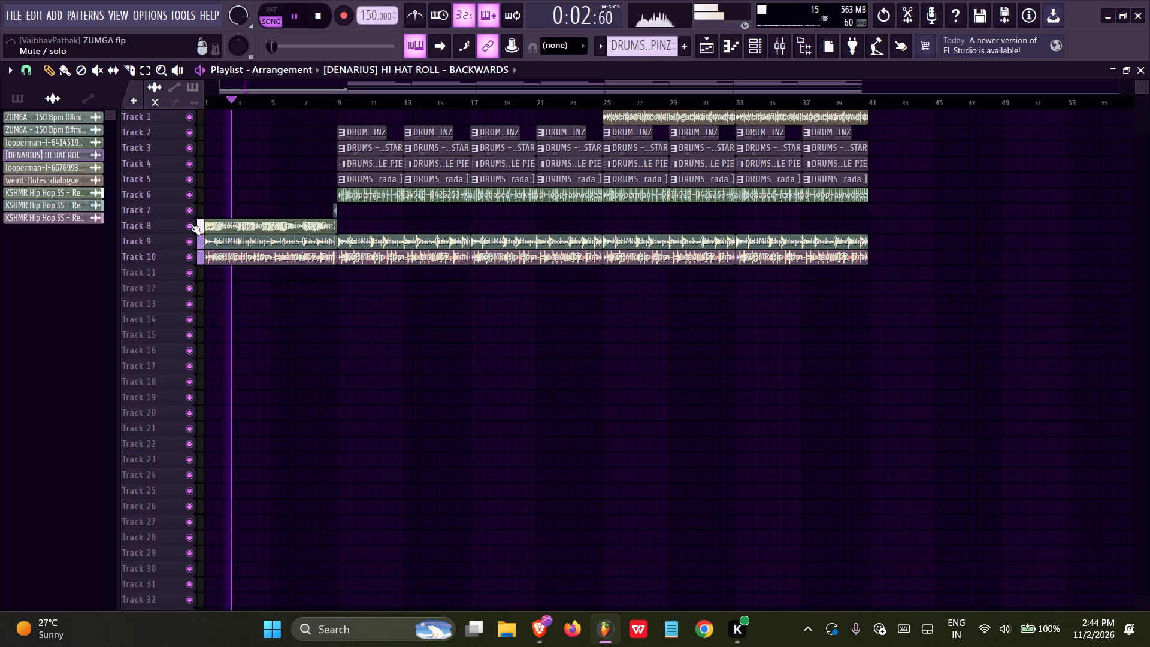
right_click(239, 256)
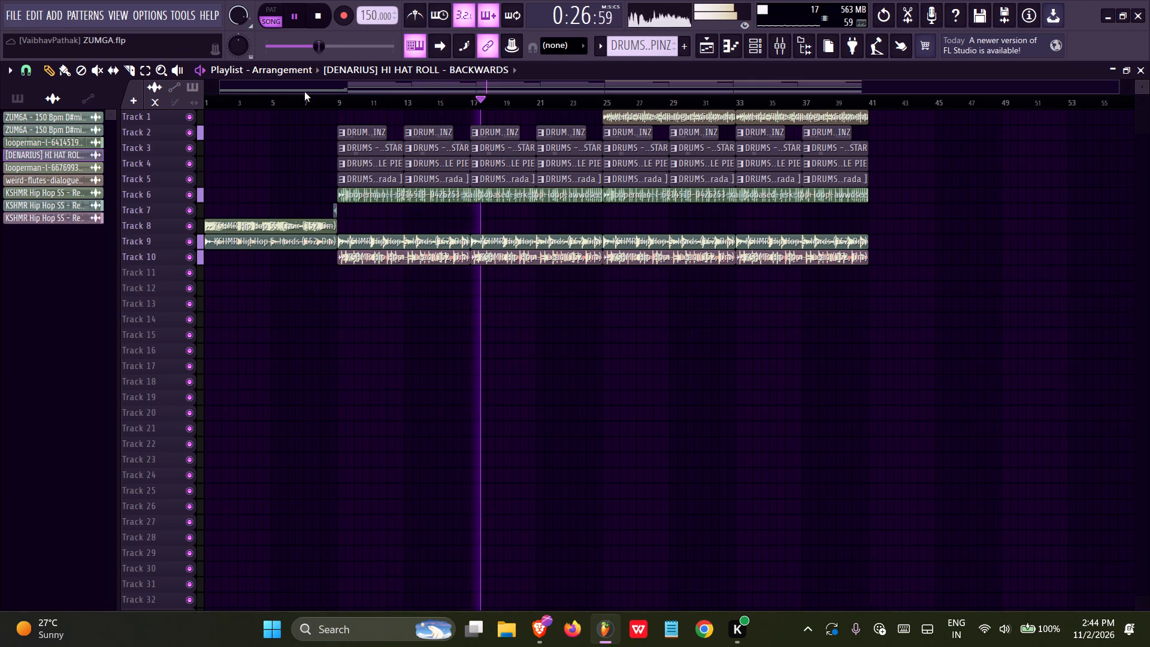
Trim the 5 STAR snare, triangle, Prada snare, Chords and Lead clips before bar 17 to end halfway through bar 16.
key(space)
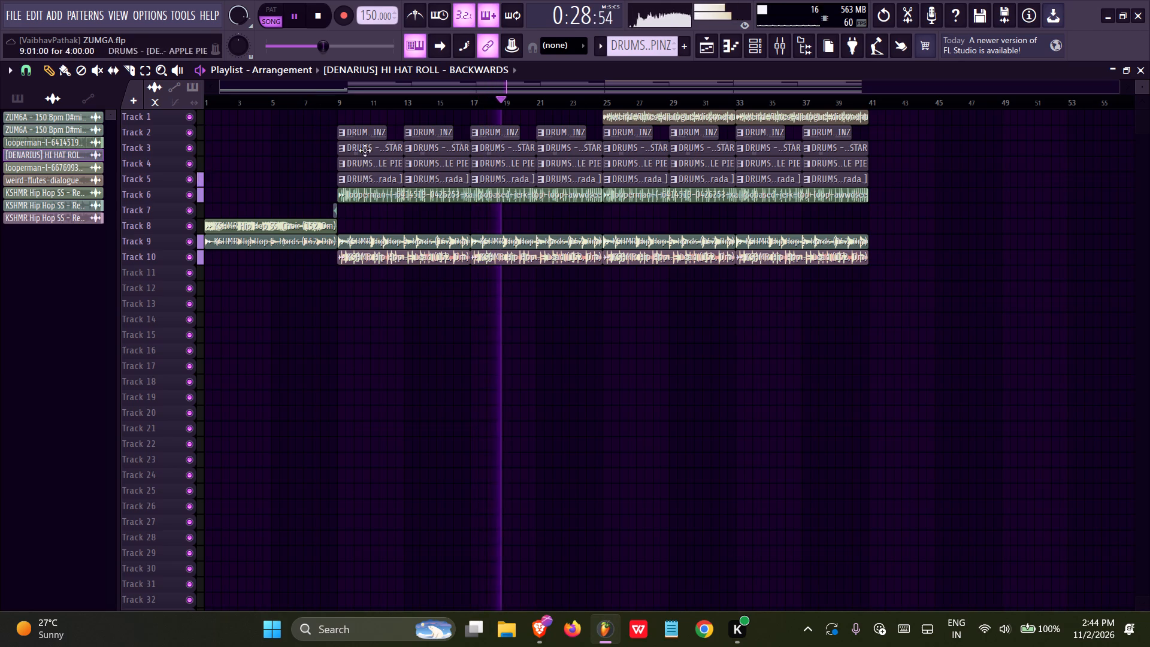
key(space)
ctrl+scroll(428, 202, up, 10)
alt+scroll(364, 259, up, 6)
scroll(375, 263, up, 4)
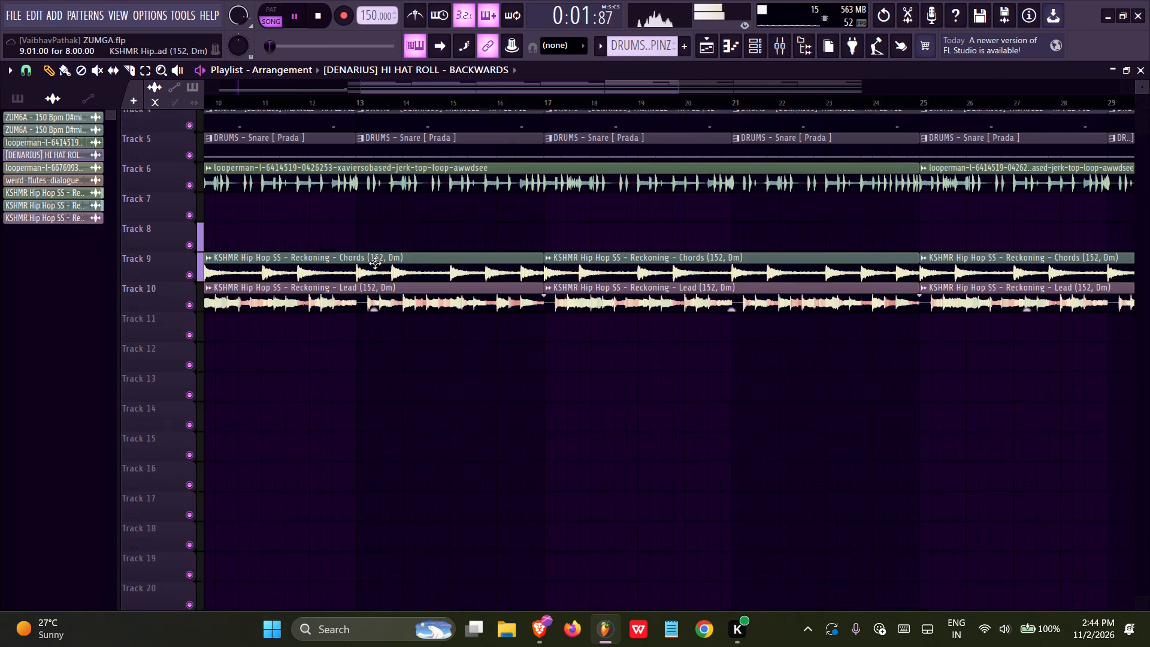
scroll(375, 263, up, 1)
ctrl+scroll(399, 256, down, 4)
click(407, 101)
ctrl+scroll(473, 252, up, 15)
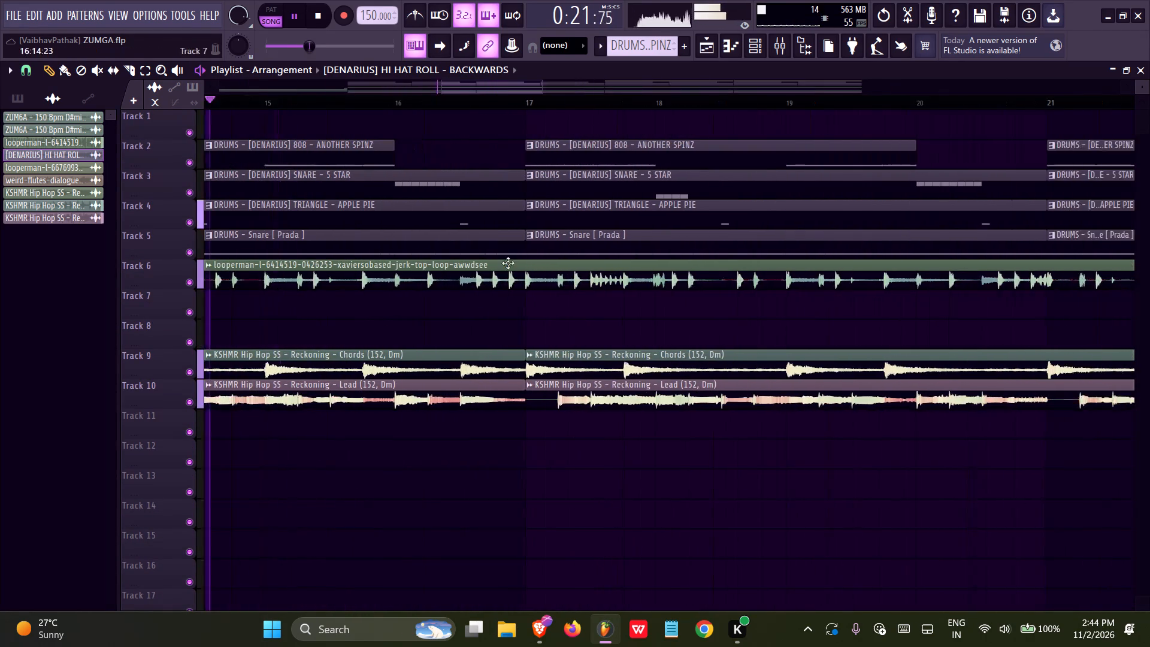
ctrl+drag(476, 129, 486, 419)
ctrl+scroll(500, 367, up, 5)
drag(542, 177, 488, 179)
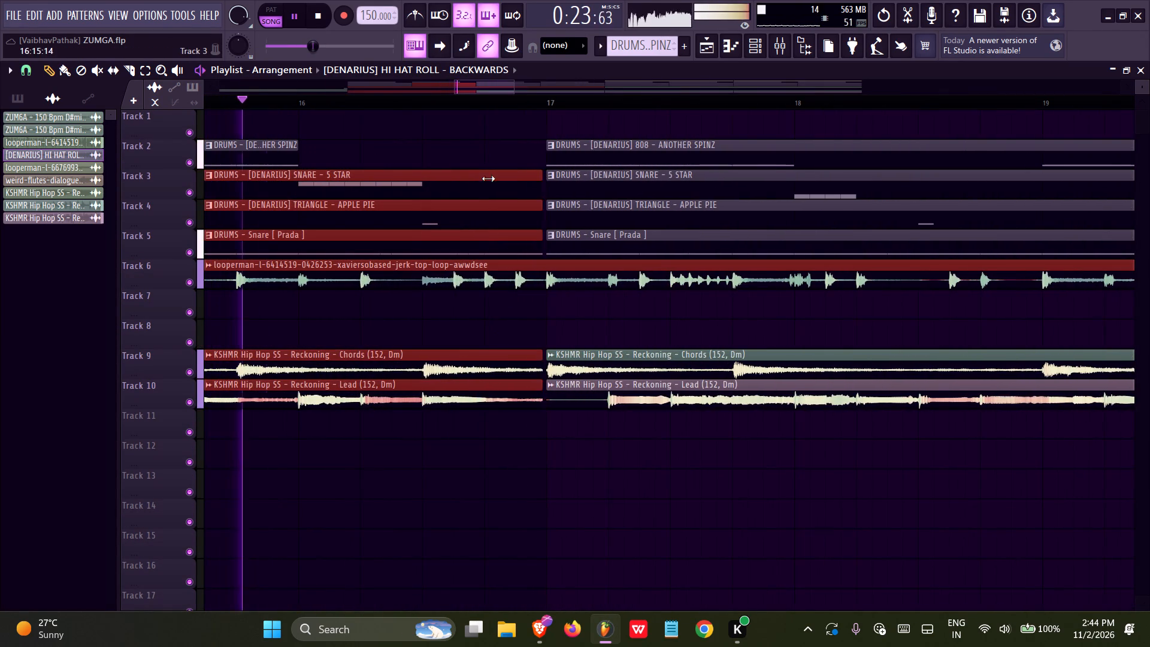
drag(488, 179, 416, 185)
ctrl+scroll(420, 197, up, 2)
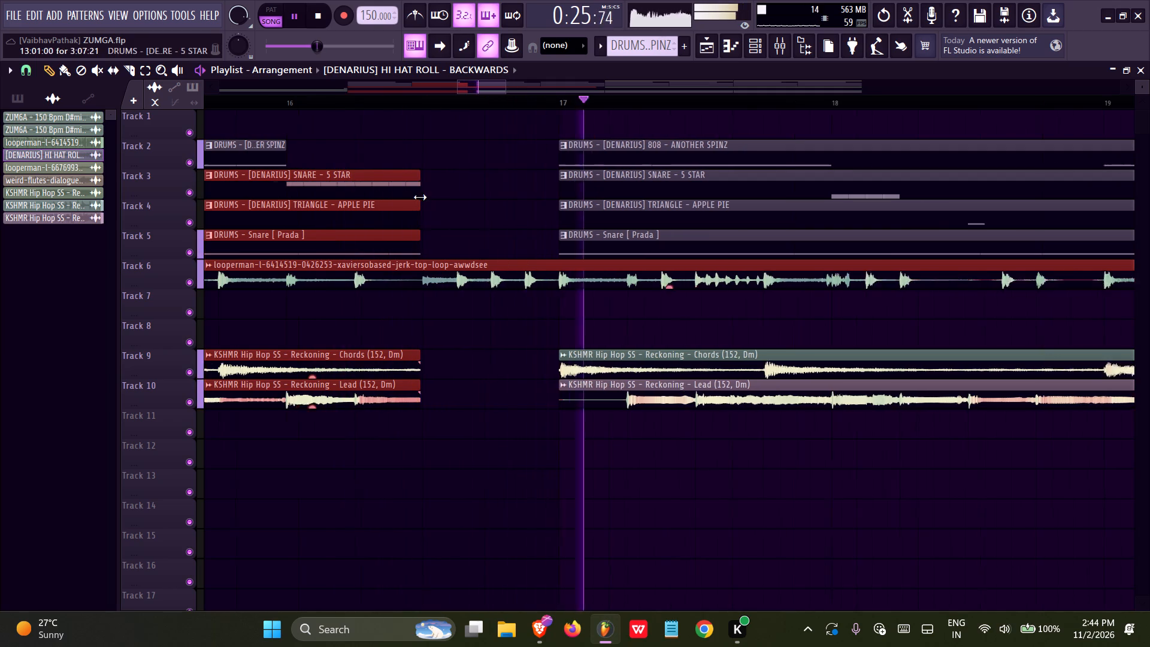
ctrl+scroll(420, 197, up, 6)
click(420, 174)
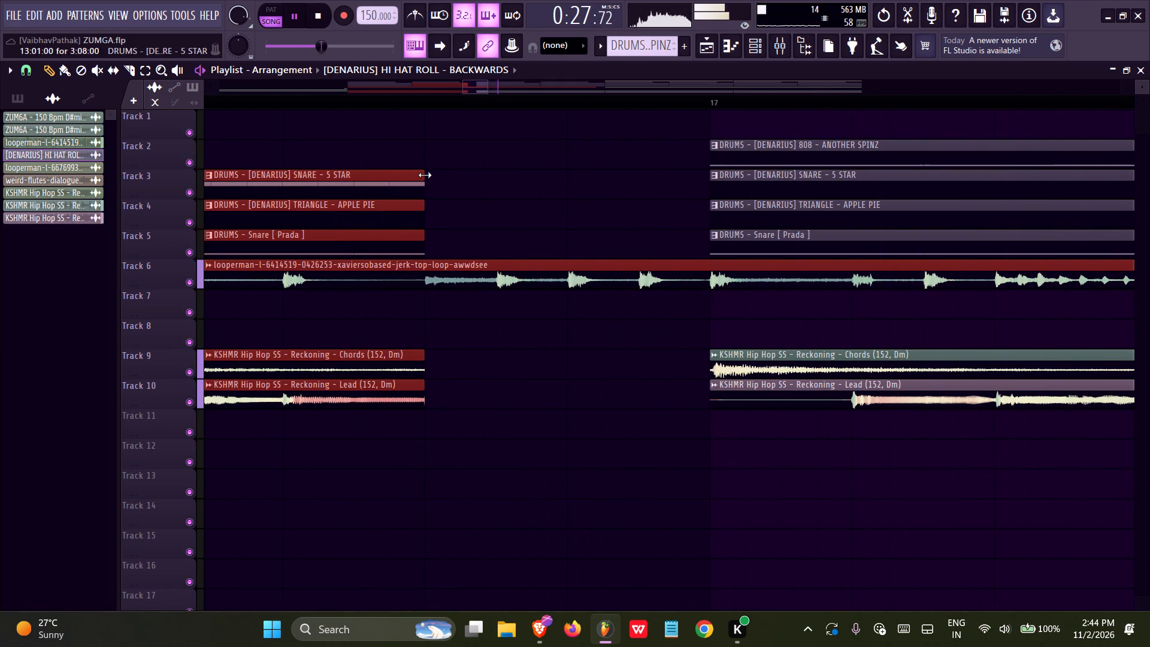
Slice the Track 6 jerk top loop at bar 17 and save the project.
click(125, 69)
ctrl+scroll(658, 304, up, 7)
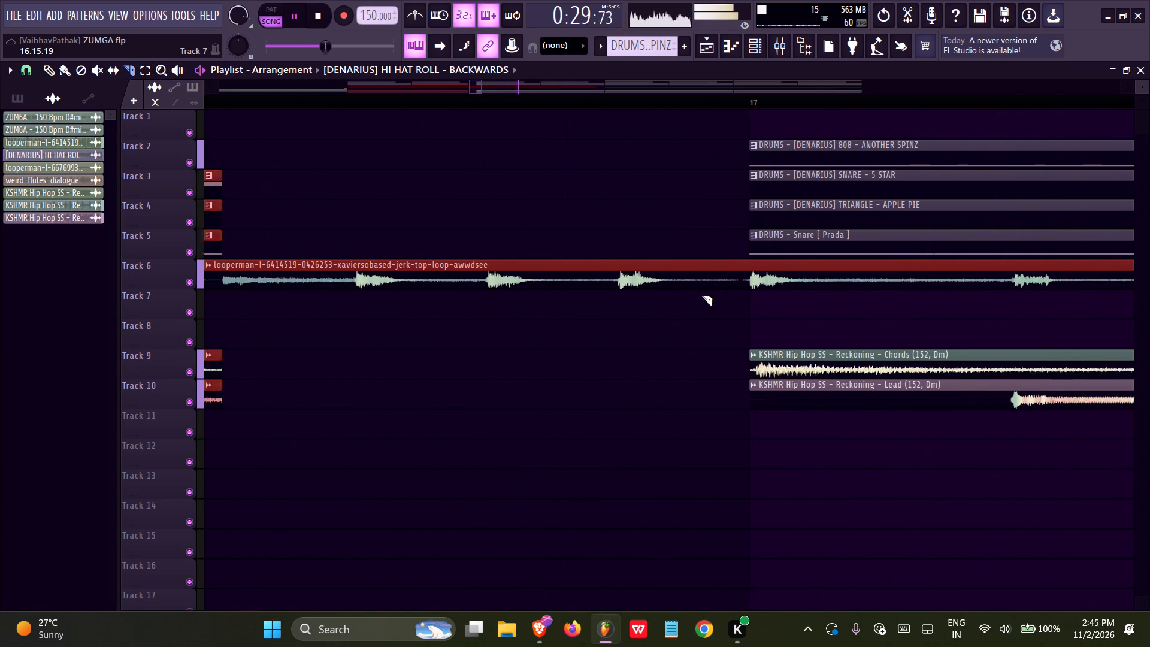
shift+drag(759, 288, 758, 261)
ctrl+scroll(735, 288, down, 2)
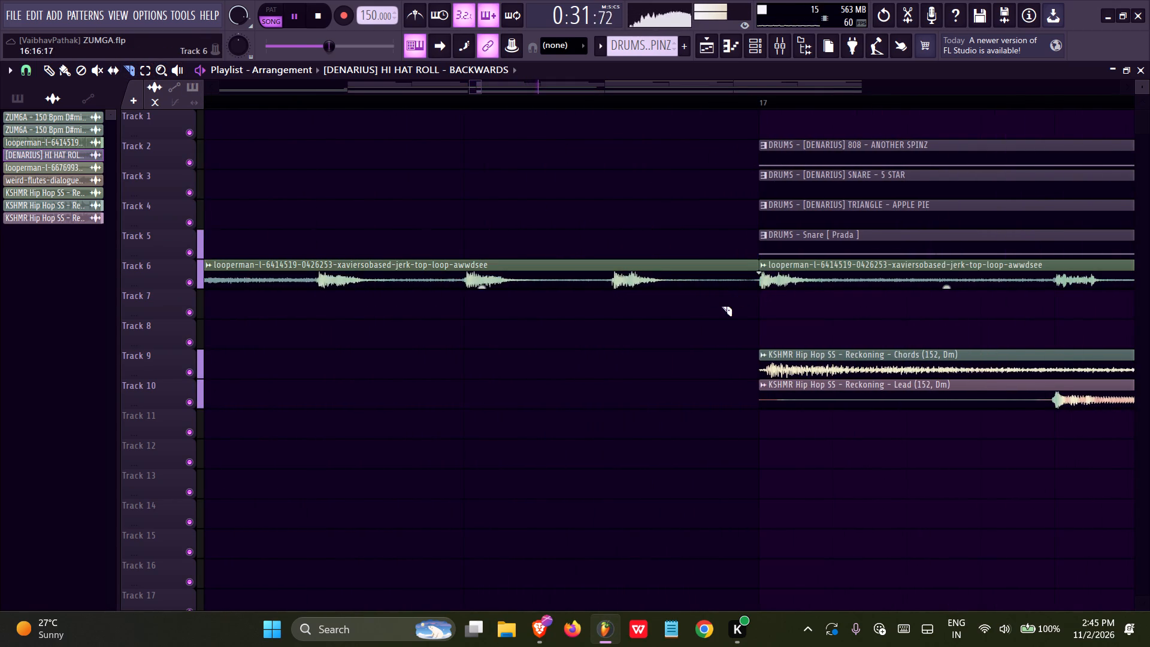
ctrl+scroll(721, 306, down, 3)
key(ctrl+s)
Trim the Track 6 top loop clip before bar 17 to end halfway through bar 16, and save the project.
click(44, 64)
ctrl+drag(500, 170, 546, 289)
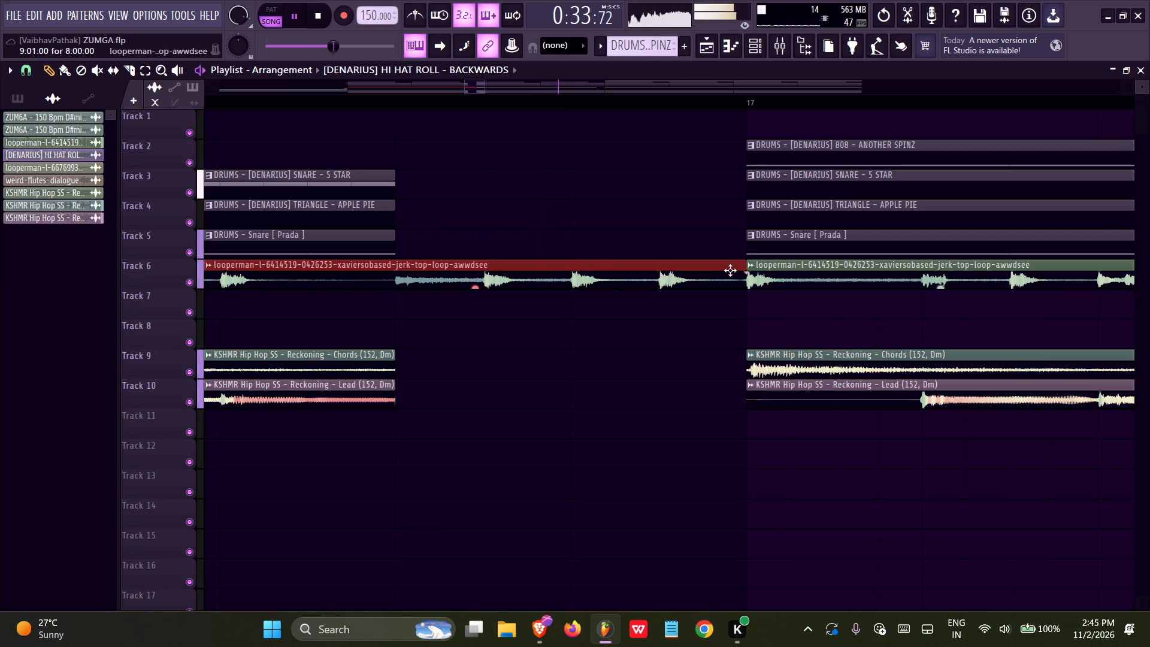
drag(745, 266, 396, 274)
ctrl+scroll(397, 287, up, 2)
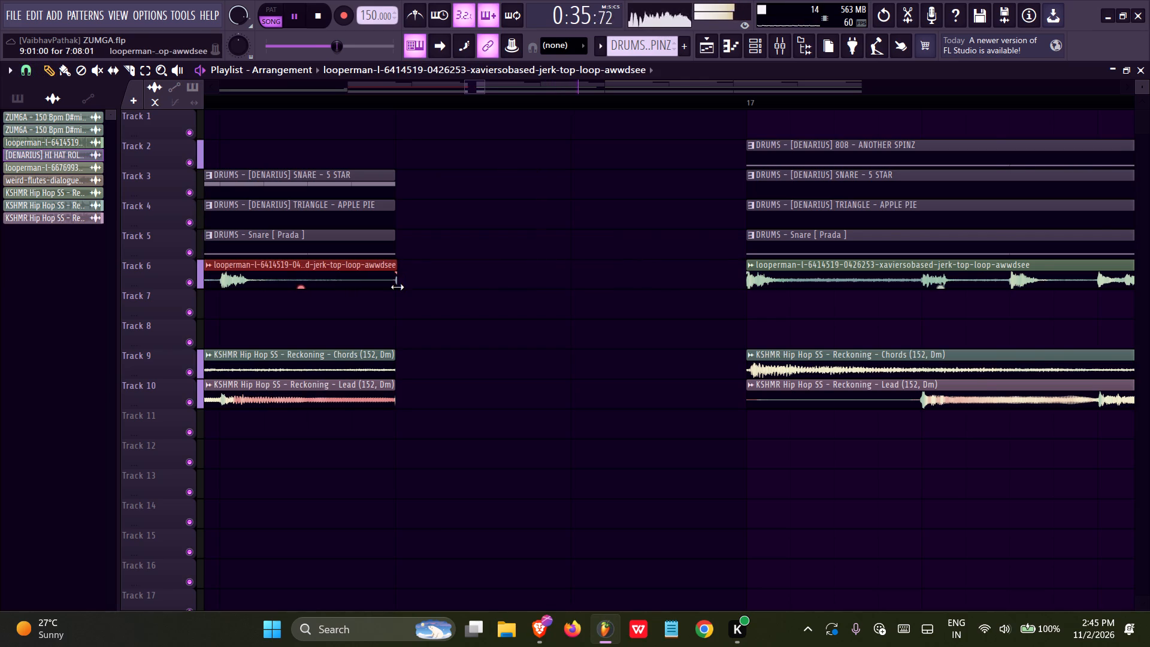
ctrl+scroll(397, 287, up, 7)
click(392, 261)
ctrl+scroll(432, 348, down, 19)
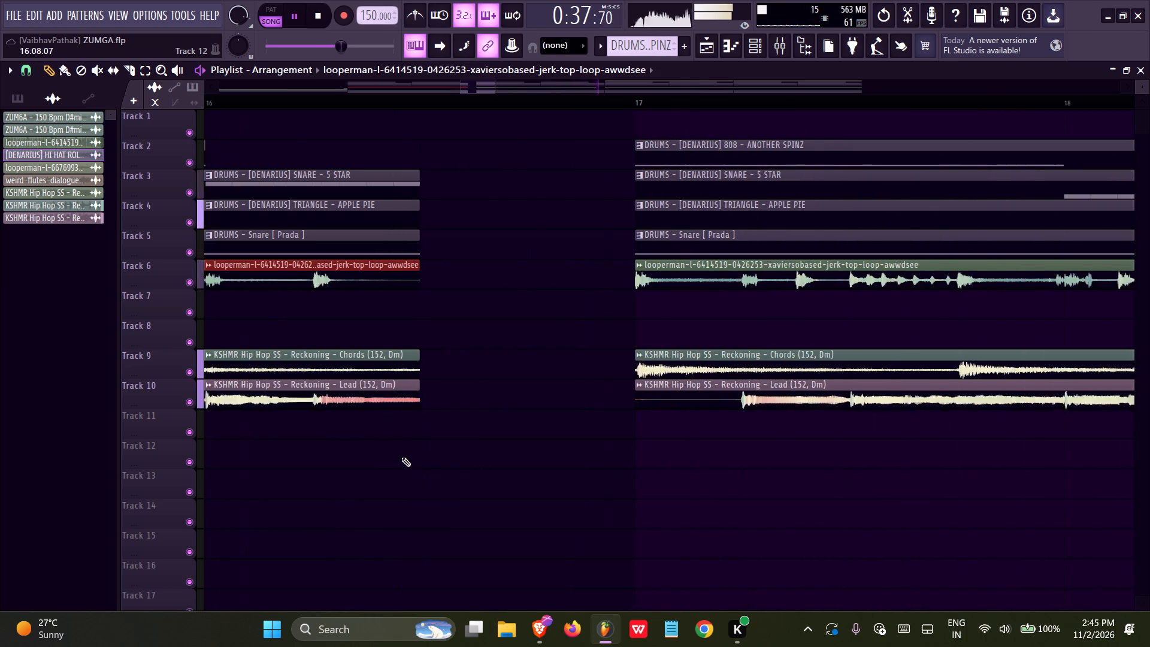
ctrl+scroll(401, 457, down, 20)
ctrl+scroll(401, 457, down, 6)
key(ctrl+s)
Audition the drop-out before bar 17 starting from about bar 14, and save the project.
key(space)
key(space)
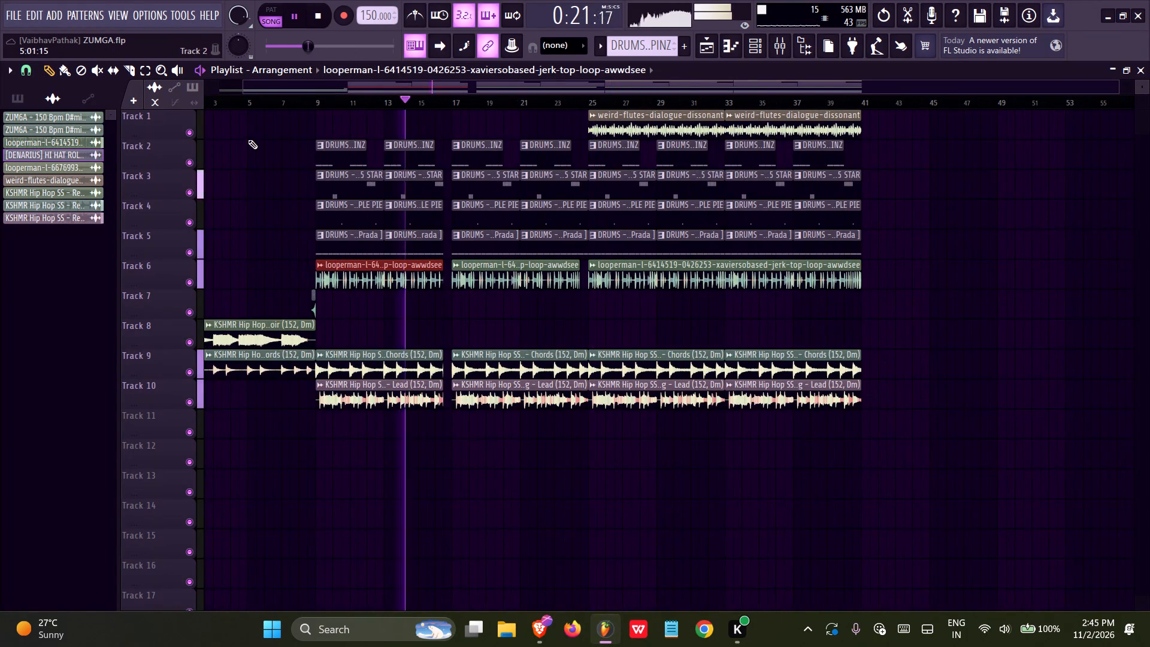
ctrl+scroll(438, 295, up, 14)
right_click(467, 304)
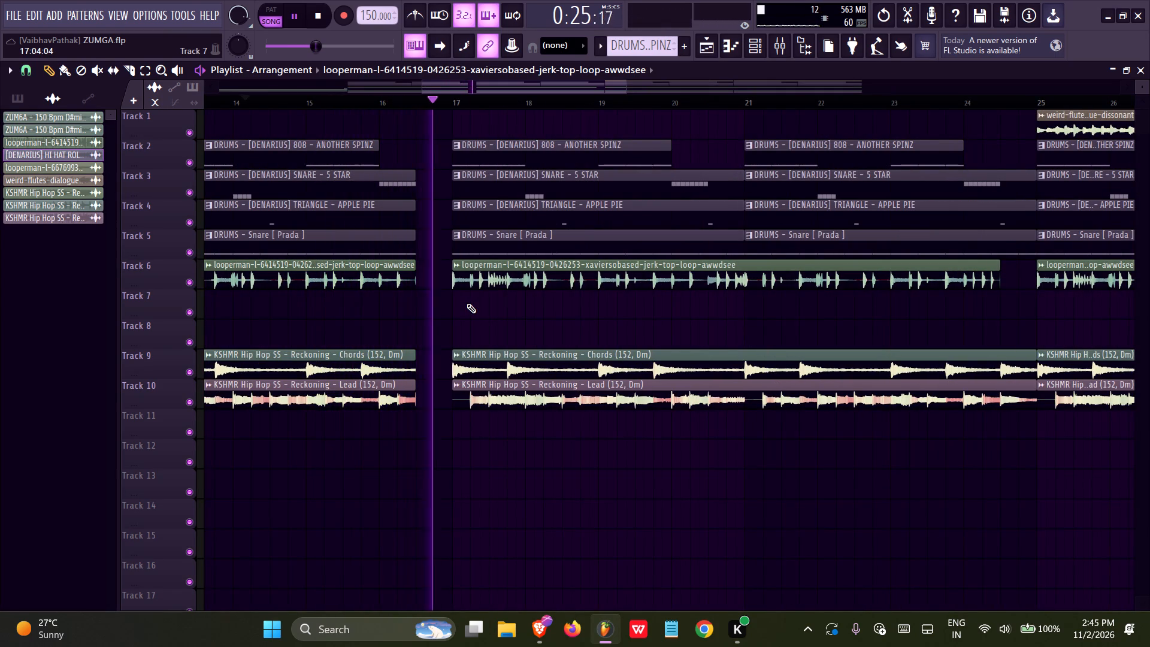
ctrl+scroll(467, 304, down, 17)
key(ctrl+s)
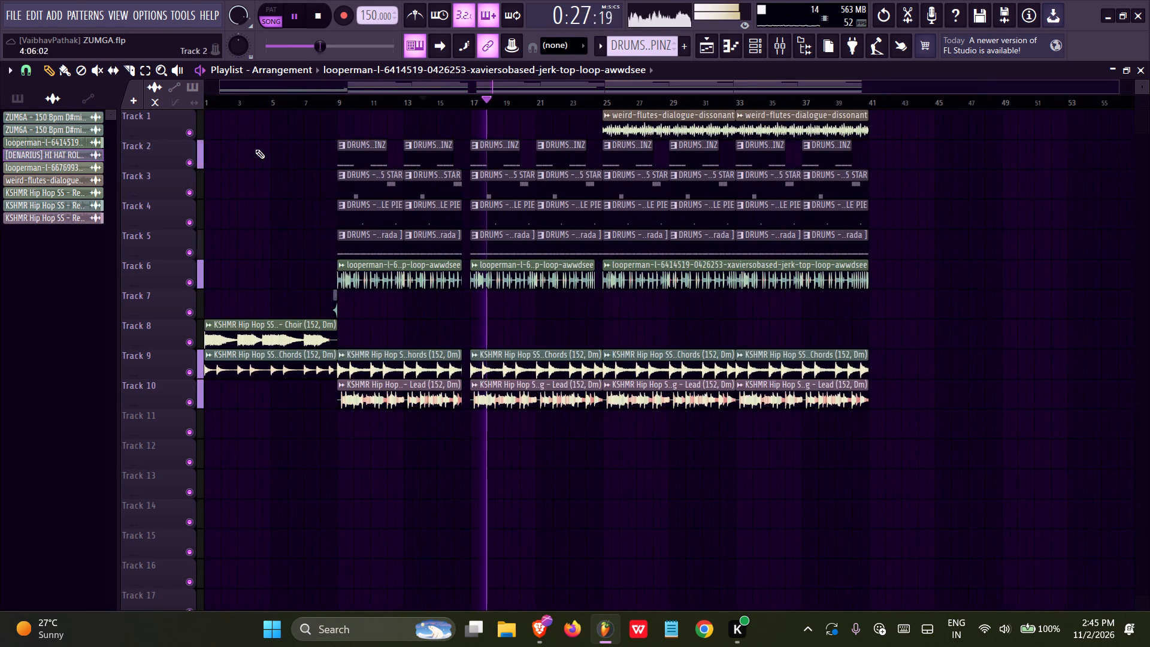
Restart playback from bar 1 and check the channel settings of the Reckoning Lead clip.
key(space)
drag(228, 101, 103, 104)
key(space)
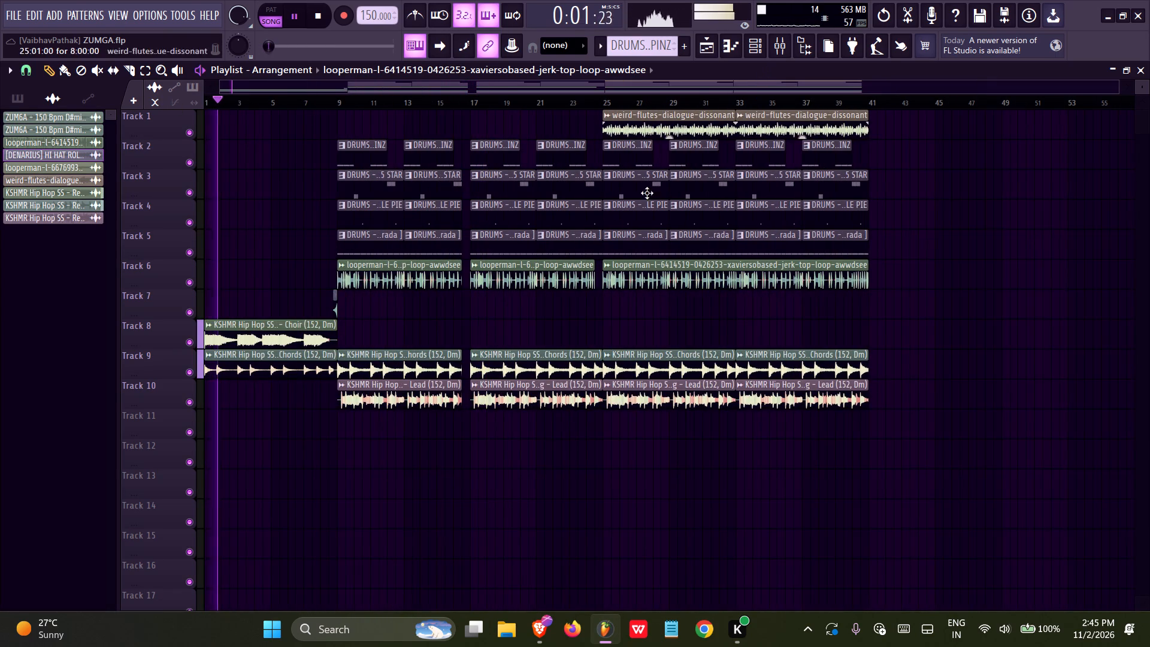
double_click(399, 386)
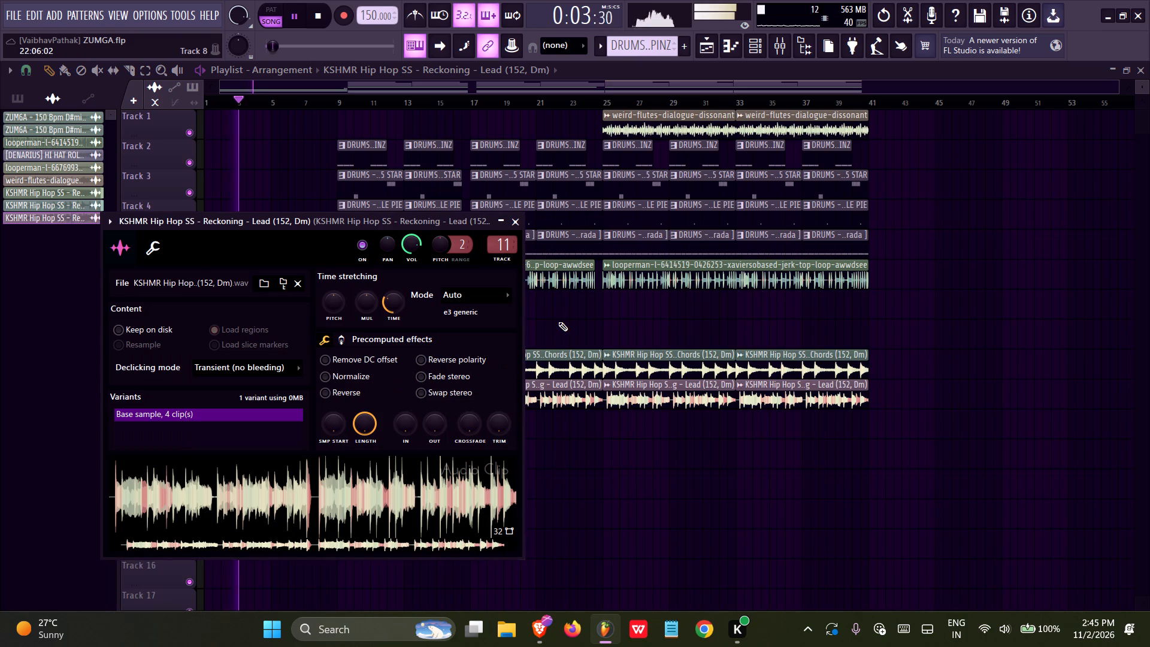
right_click(558, 322)
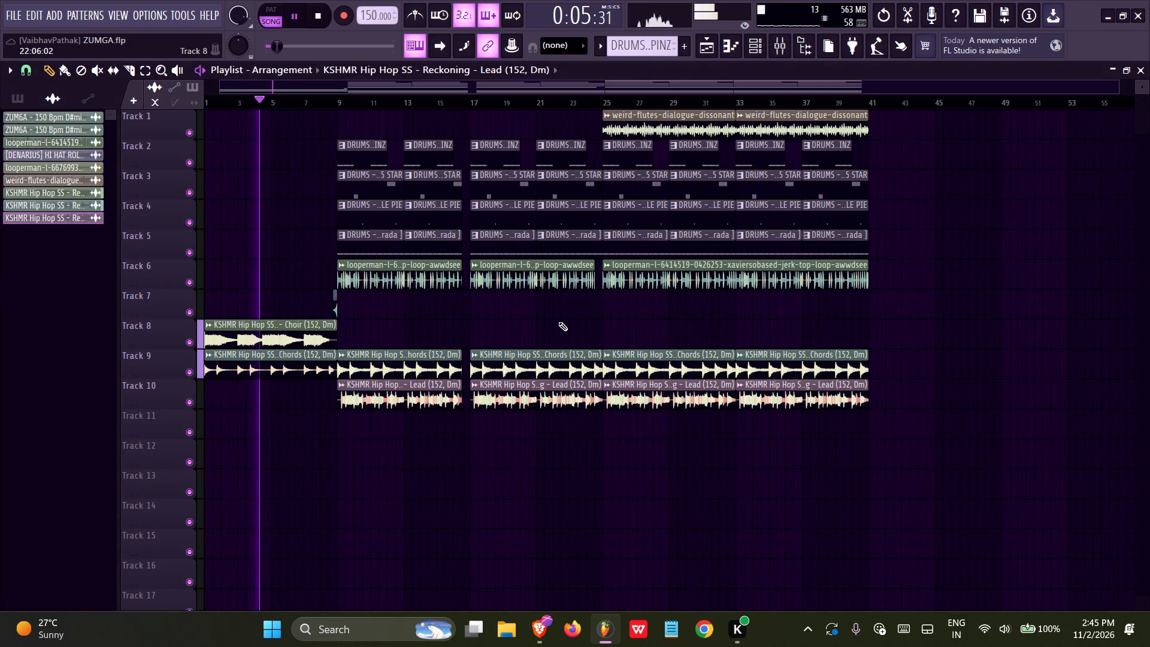
Save the project while auditioning the arrangement from the intro past bar 17, and restart playback from bar 1.
key(ctrl+s)
ctrl+scroll(424, 412, up, 11)
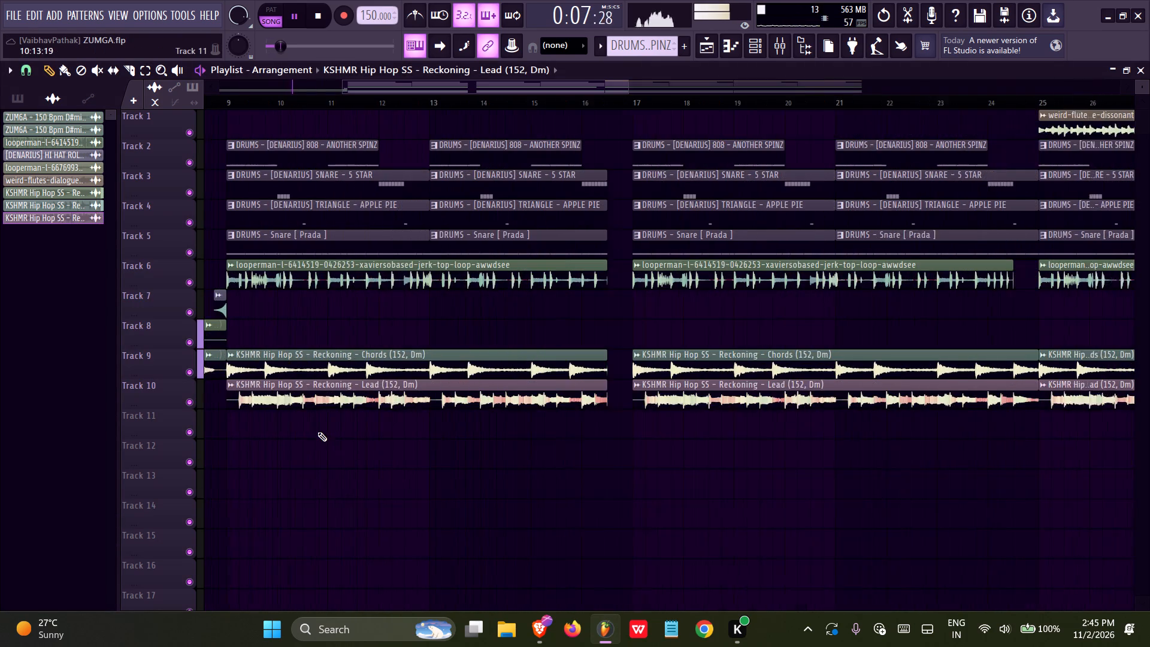
key(ctrl+s)
ctrl+scroll(452, 457, down, 12)
key(ctrl+s)
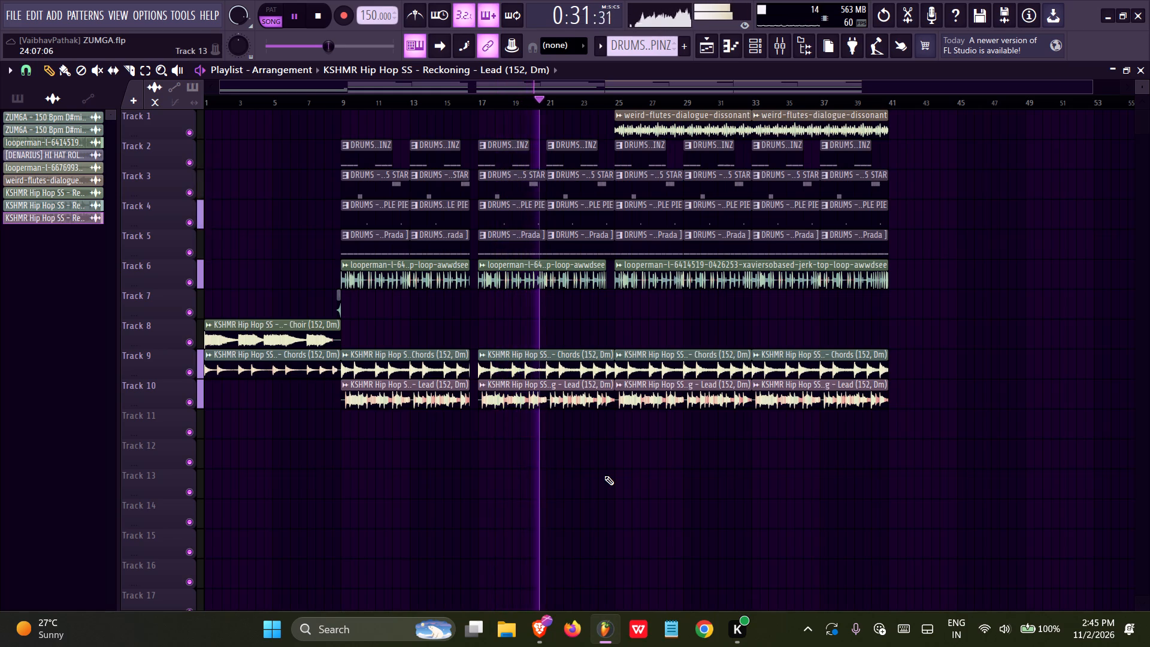
key(space)
key(space)
key(ctrl+s)
Switch to Brave, load the YouTube home page in the jerk beat search tab and close the Key and BPM Finder tab.
click(543, 616)
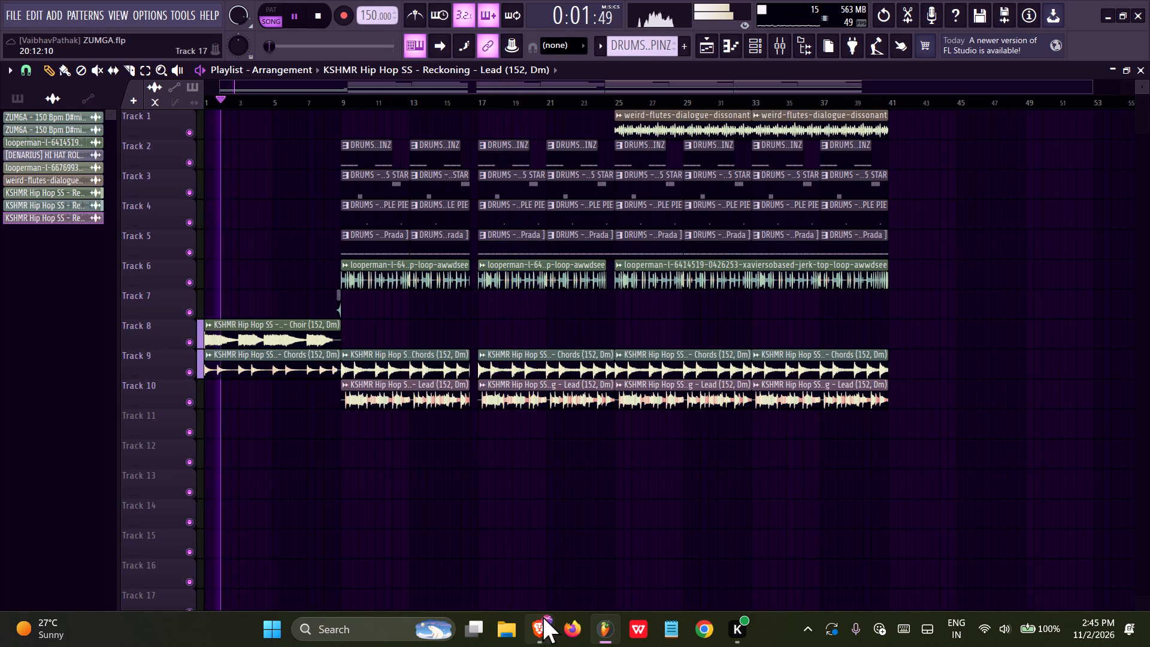
click(318, 13)
drag(438, 0, 291, 0)
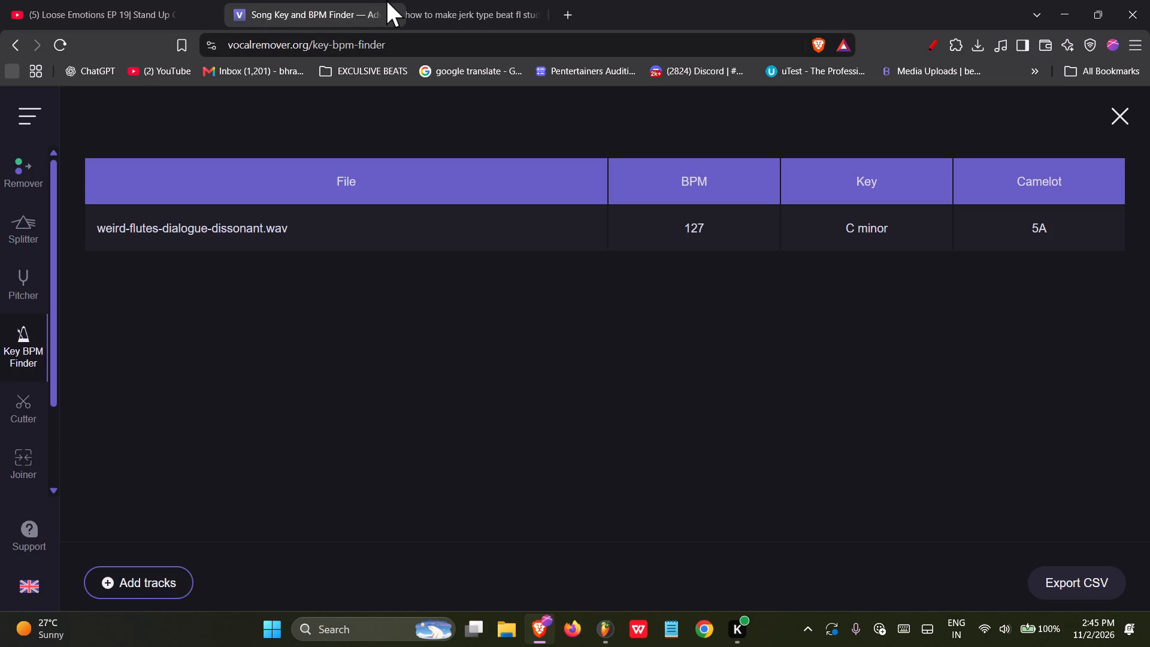
drag(495, 0, 329, 0)
click(180, 74)
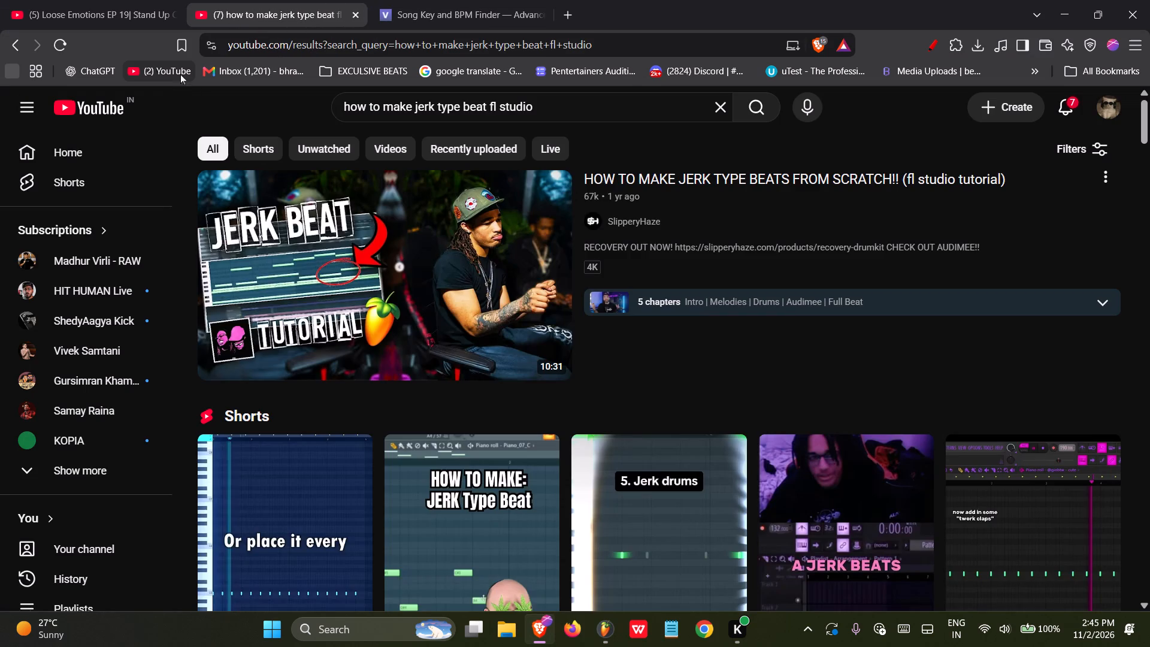
click(451, 13)
click(544, 14)
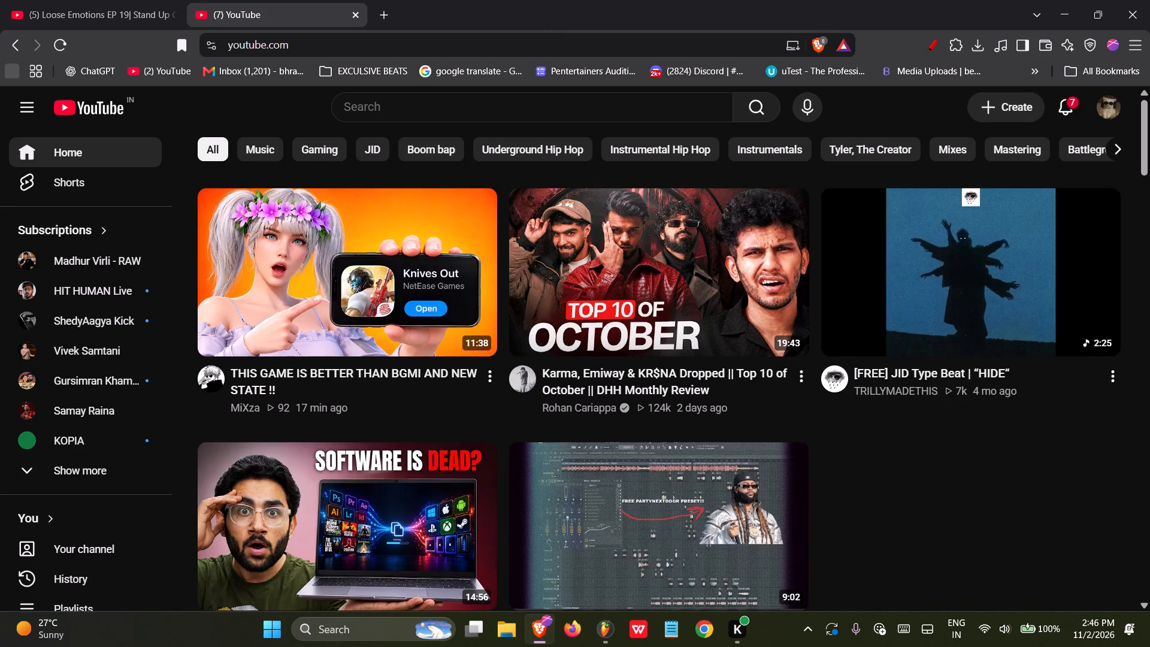
Browse the recommendations on the YouTube home page.
scroll(544, 120, down, 12)
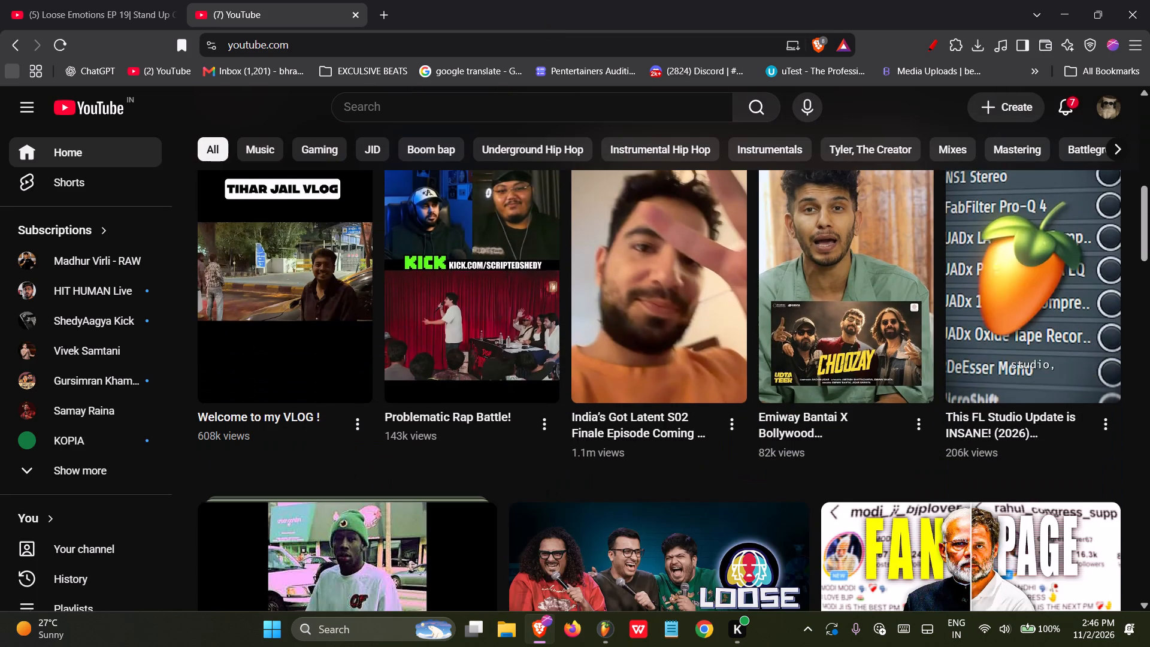
scroll(525, 98, down, 10)
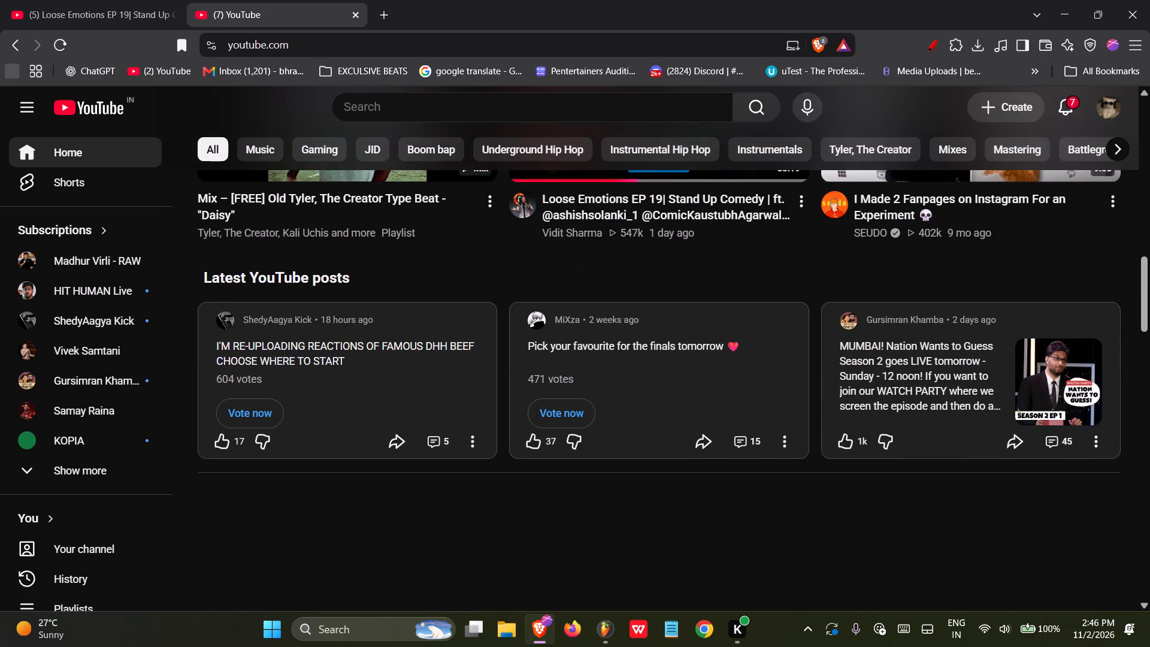
scroll(504, 117, down, 4)
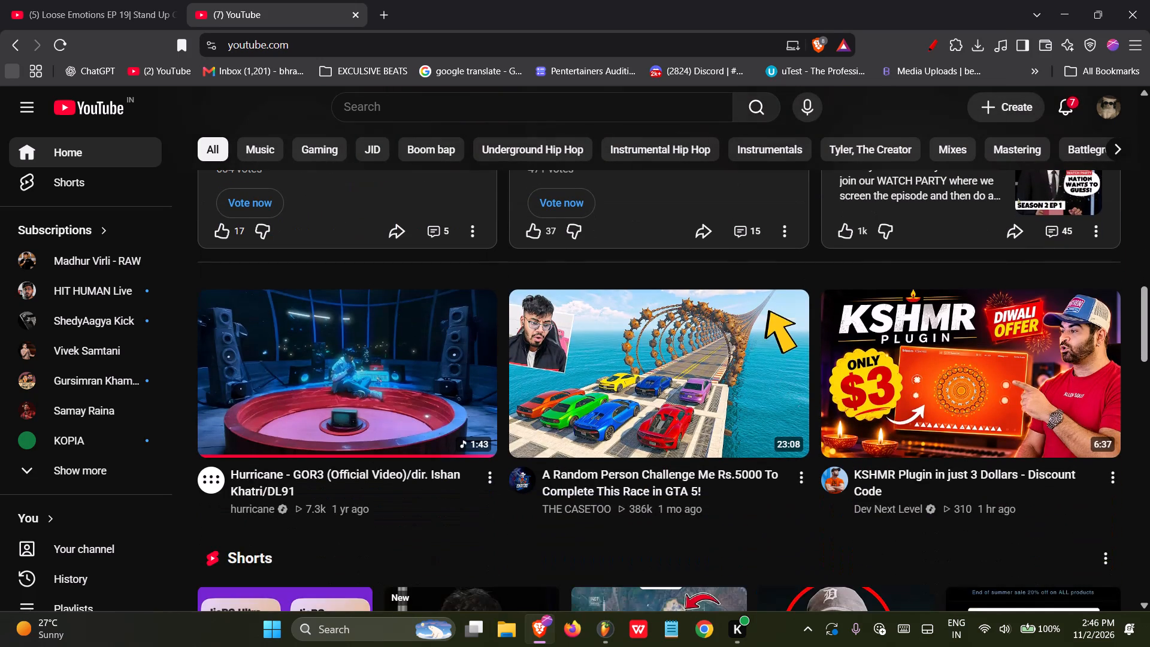
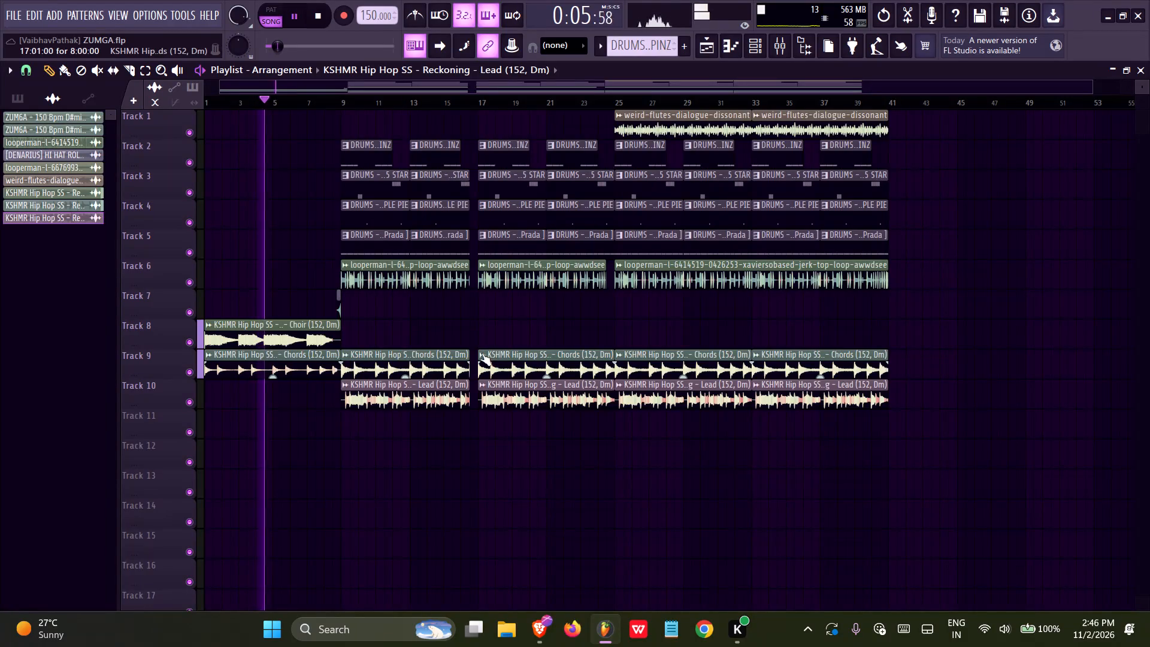
Save the ZUMGA project.
key(ctrl+s)
Find and launch Simplenote, and start a new blank note.
click(390, 639)
text(sim)
click(440, 146)
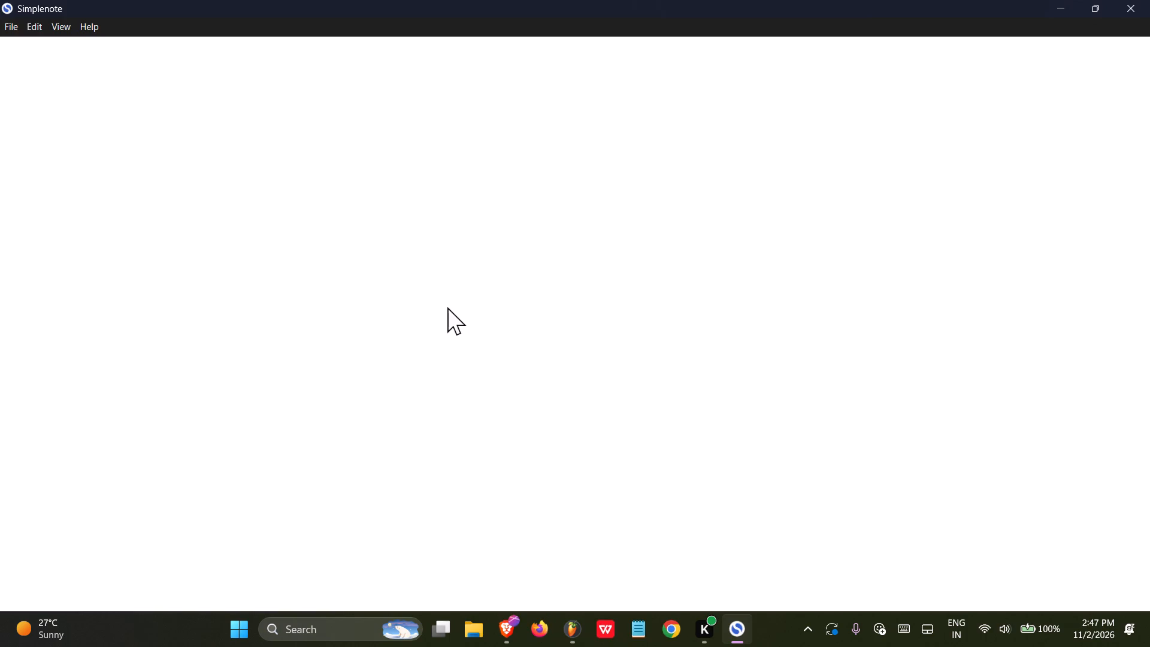
click(298, 58)
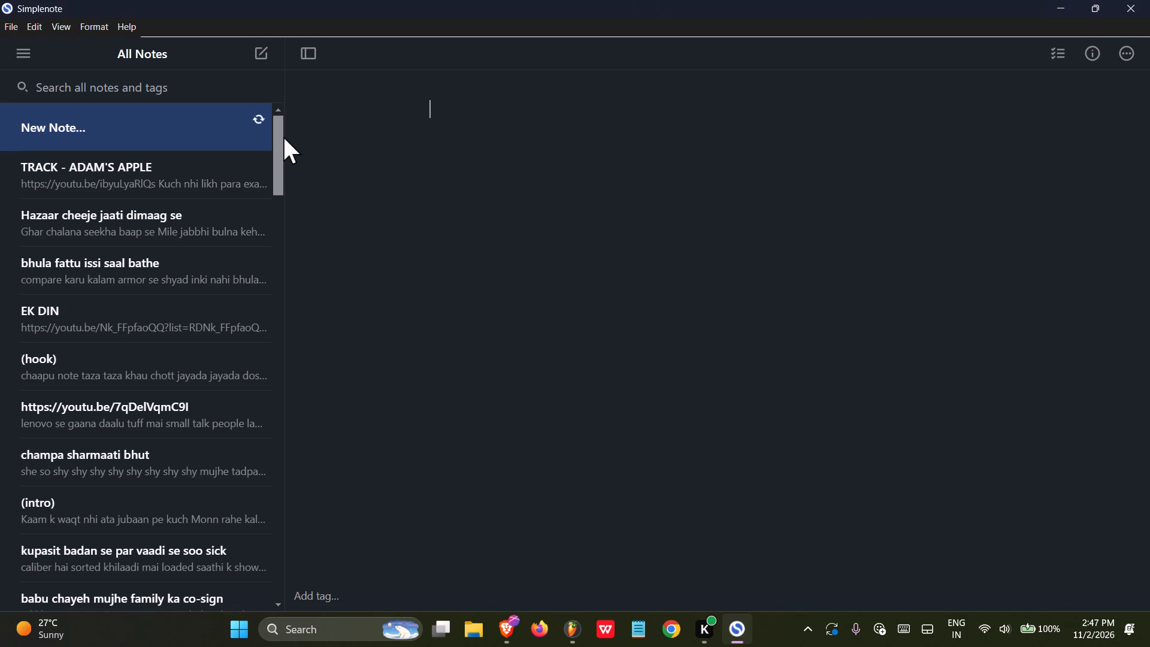